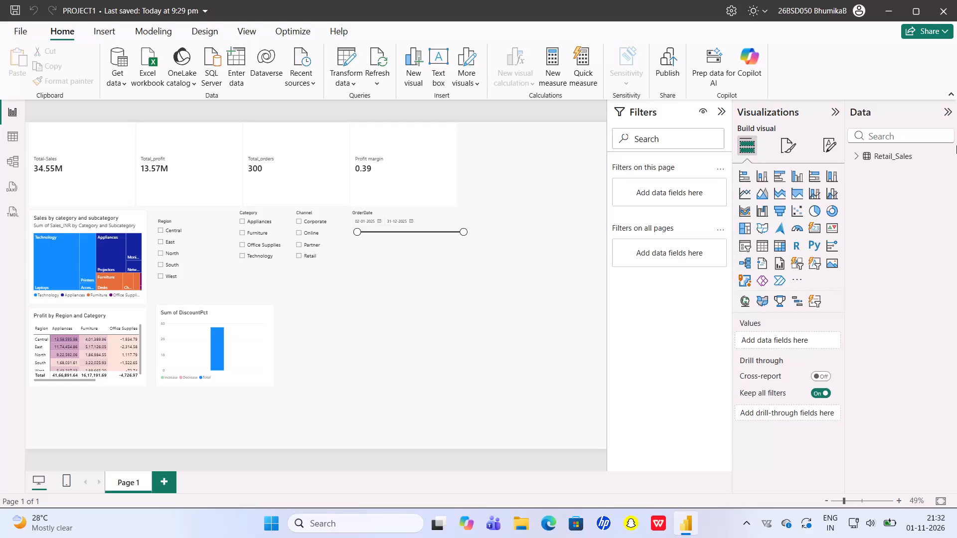
# Create a new measure in the Retail_Sales table and begin its formula with waterfall steps = DATABASE(.
pyautogui.click(859, 158)
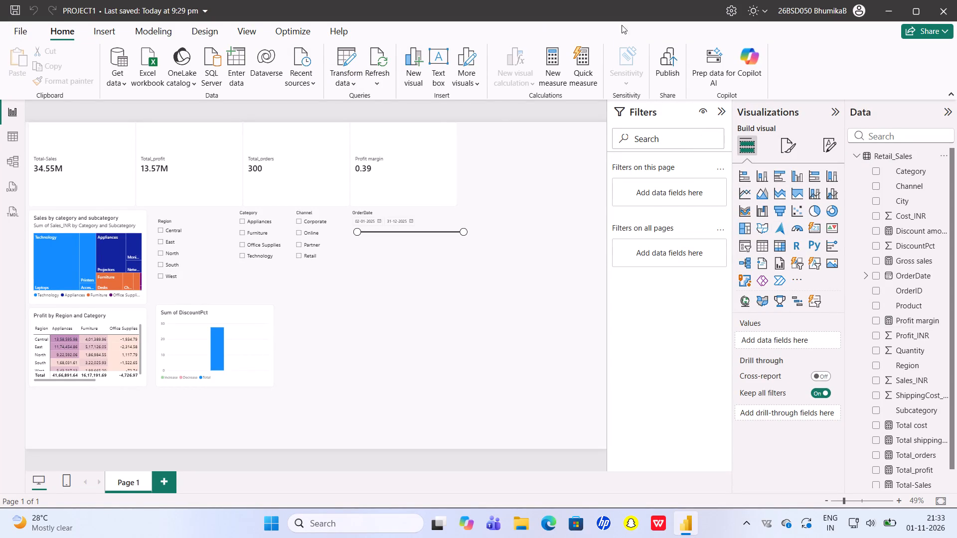
pyautogui.click(557, 72)
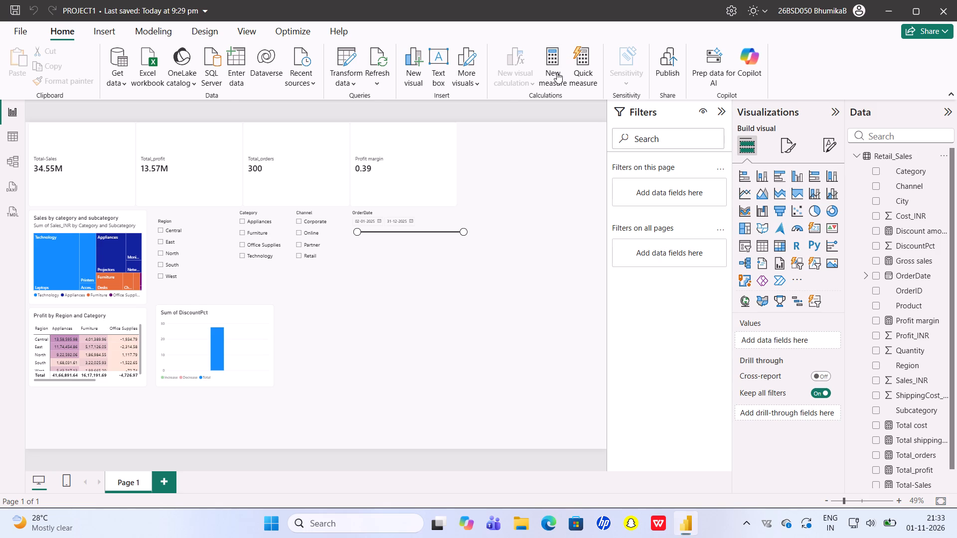
pyautogui.press('BackSpace')
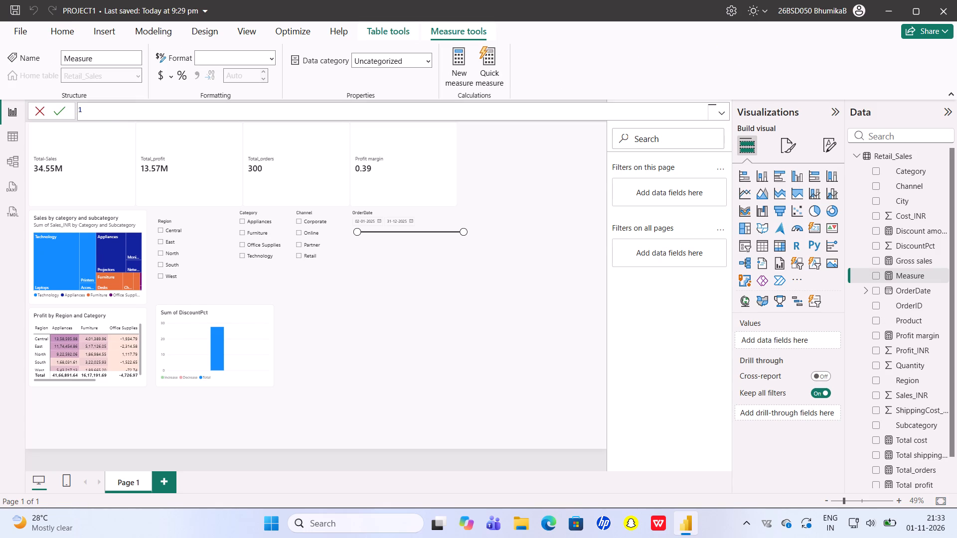
pyautogui.write('waterfak')
pyautogui.press('BackSpace')
pyautogui.write('ll steps =')
pyautogui.press('space')
pyautogui.write('DATABASE')
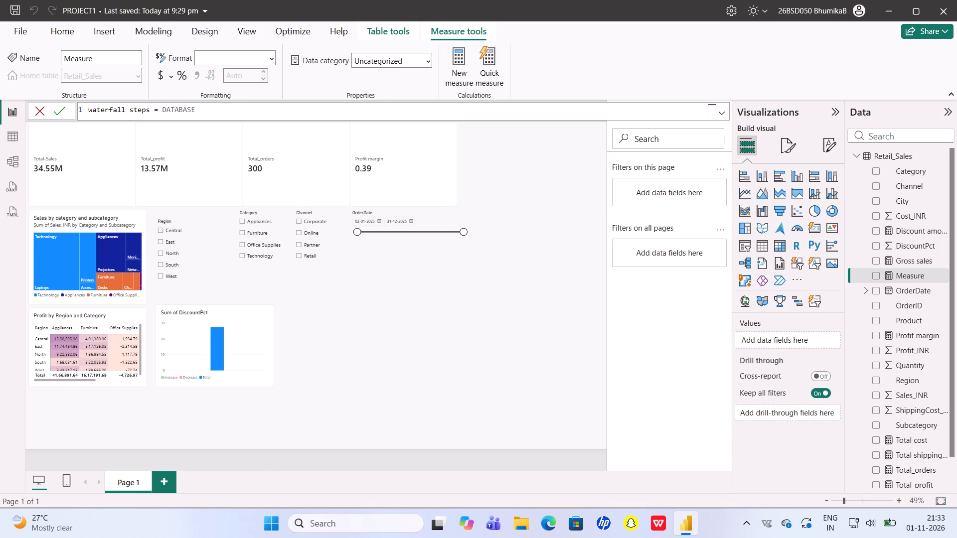
pyautogui.hotkey('shift', '(')
# Add the first column definition to the formula as 'STEP',String.
pyautogui.press("'")
pyautogui.write('STE')
pyautogui.write("P'")
pyautogui.press(',')
pyautogui.press('s')
pyautogui.write('tr')
pyautogui.press('i')
pyautogui.press('BackSpace')
pyautogui.press('BackSpace')
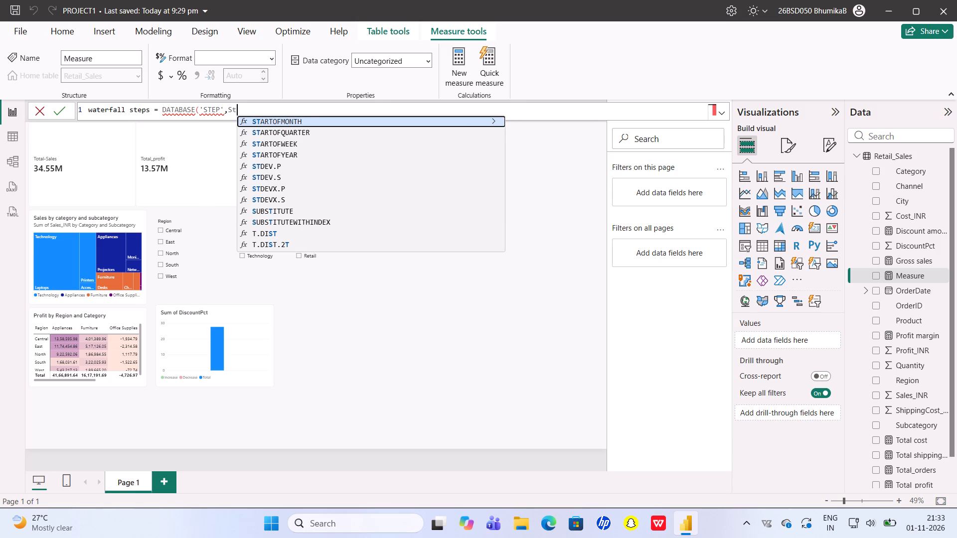
pyautogui.write('ring')
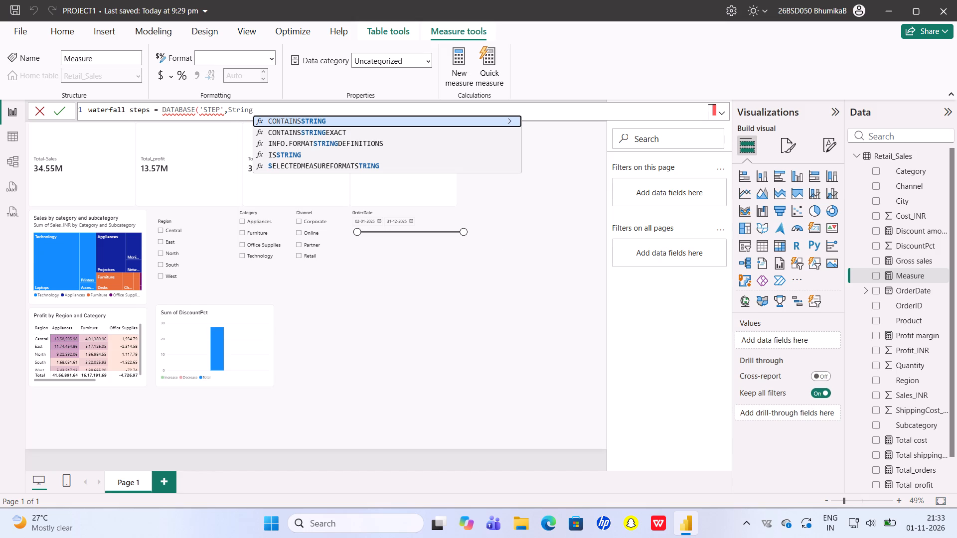
# Continue the formula after String with a period and the second column name, entered as .'Sort',.
pyautogui.write(".'")
pyautogui.hotkey('shift', 's')
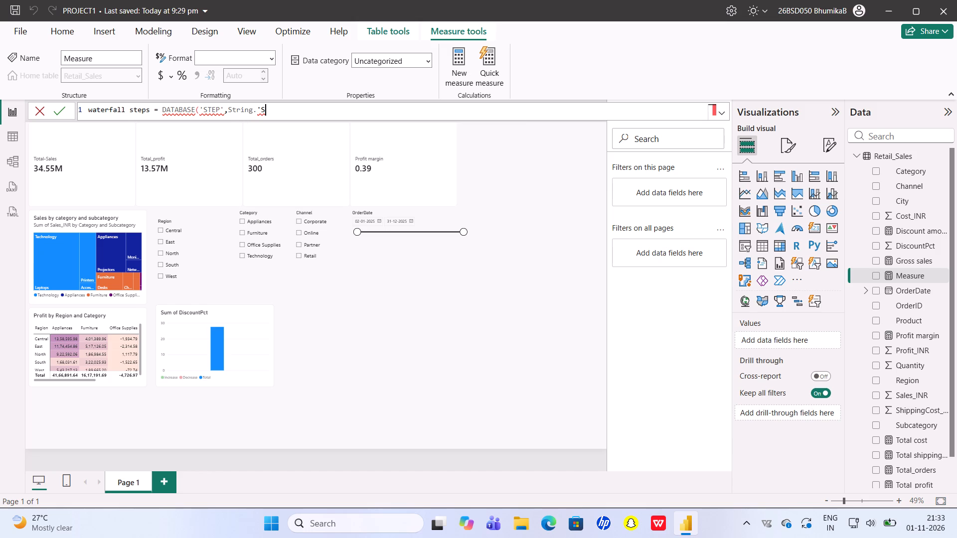
pyautogui.write("ort'.\\,")
pyautogui.press('BackSpace')
pyautogui.press('BackSpace')
pyautogui.press('BackSpace')
pyautogui.press('BackSpace')
pyautogui.write("',")
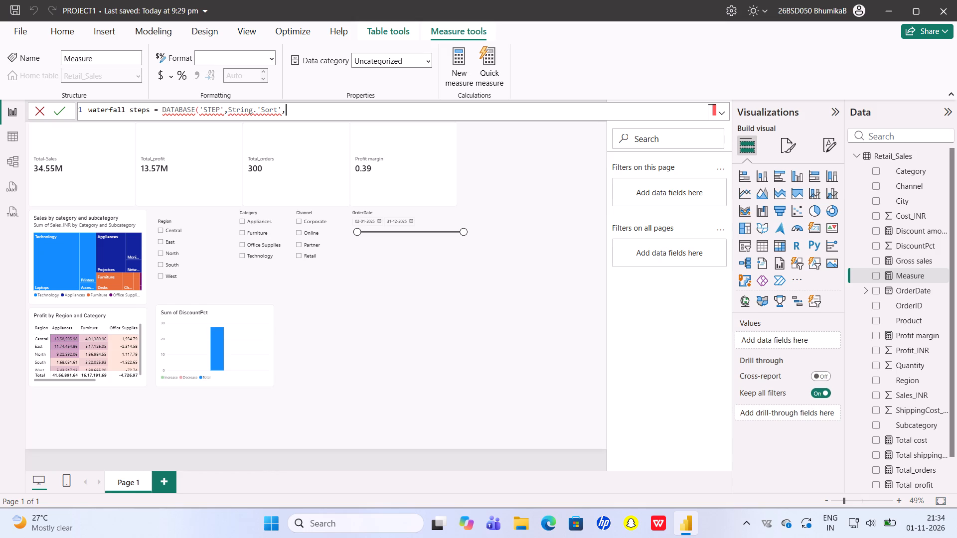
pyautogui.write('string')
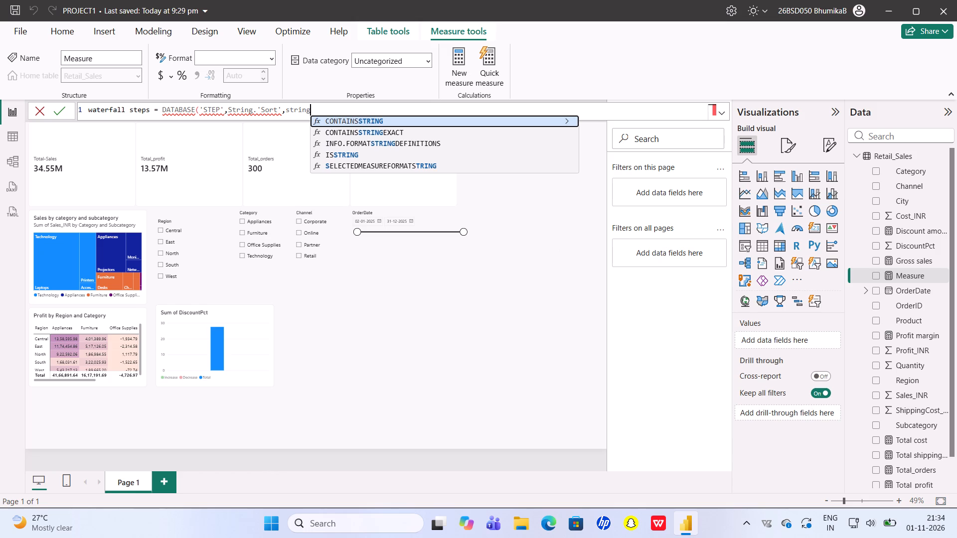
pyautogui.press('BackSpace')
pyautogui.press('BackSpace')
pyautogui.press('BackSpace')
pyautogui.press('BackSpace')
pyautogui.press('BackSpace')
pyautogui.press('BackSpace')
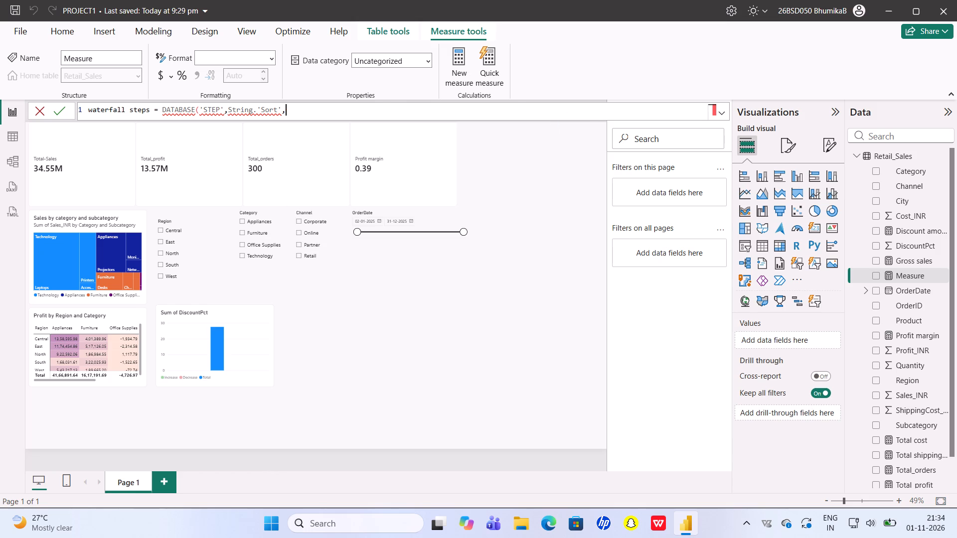
# Give the 'Sort' column the data type Integer, followed by a comma.
pyautogui.hotkey('shift', 'i')
pyautogui.press('n')
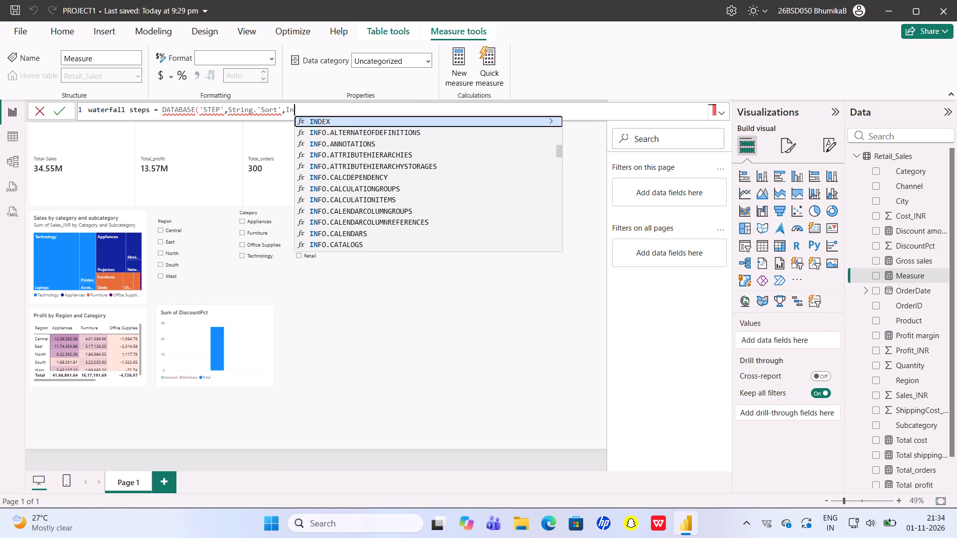
pyautogui.write('teger')
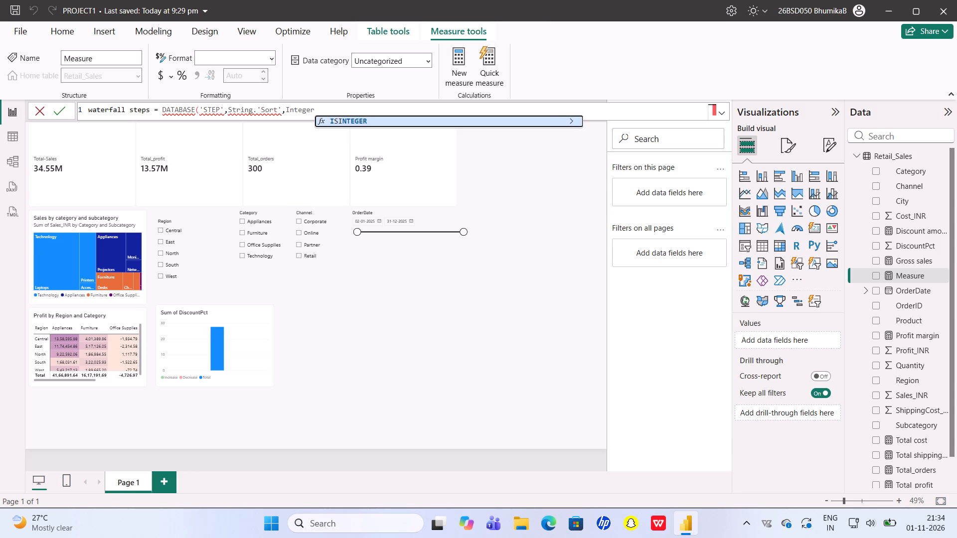
pyautogui.press(',')
# Open the list of rows and add the first row as {{"Gross sales,1}, with a capital G.
pyautogui.hotkey('shift', '{')
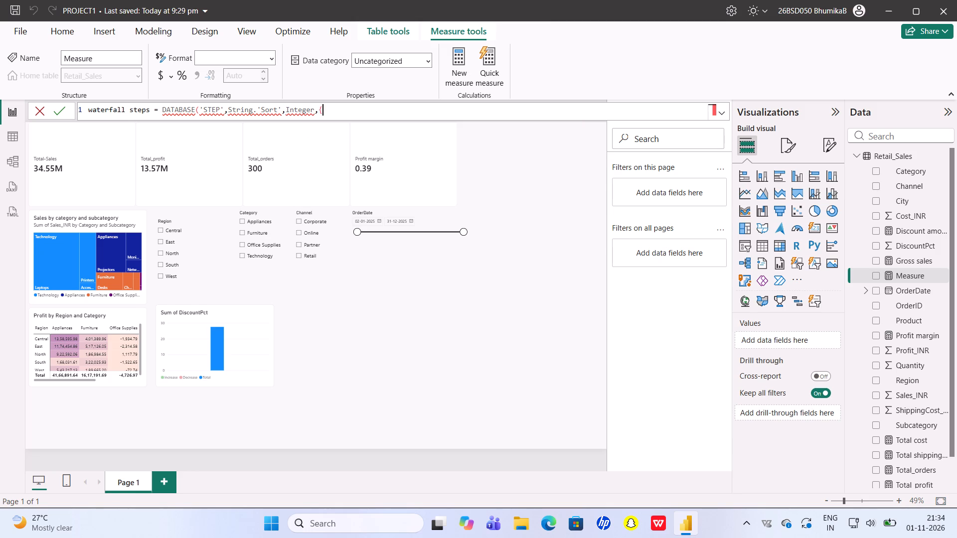
pyautogui.hotkey('shift', '{')
pyautogui.hotkey('shift', '"')
pyautogui.write('gross sales')
pyautogui.click(333, 116)
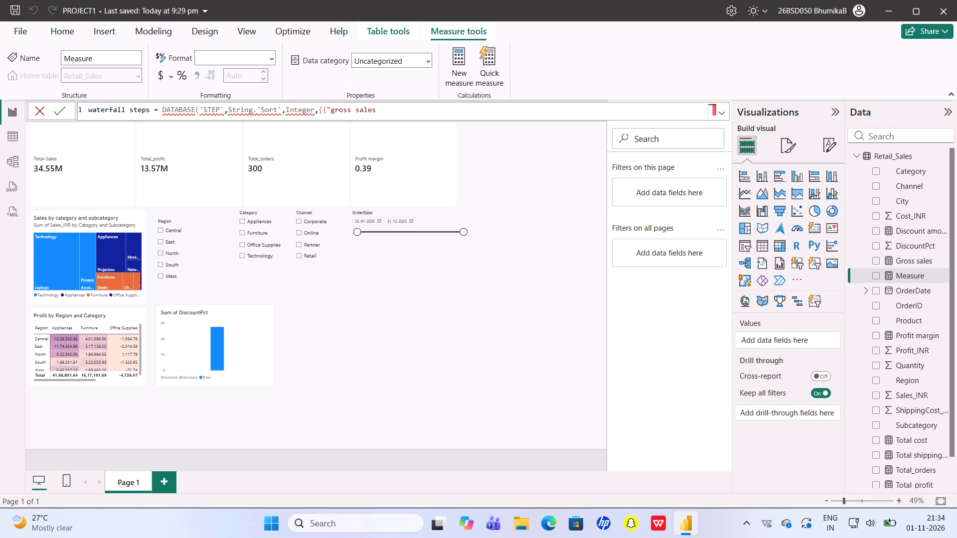
pyautogui.click(334, 109)
pyautogui.press('BackSpace')
pyautogui.hotkey('shift', 'g')
pyautogui.click(379, 111)
pyautogui.write(',1')
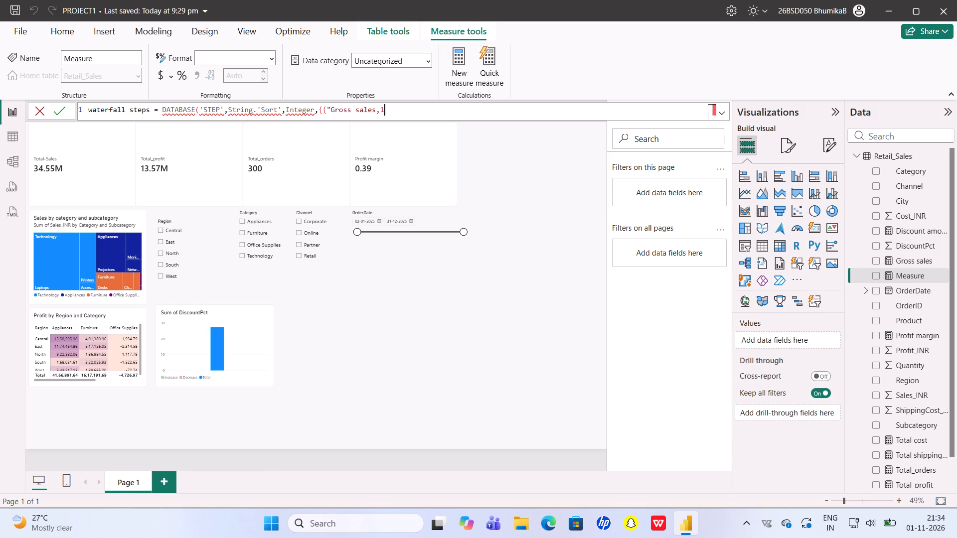
pyautogui.write('},')
# Add the second row to the formula as {"Discount",2},.
pyautogui.hotkey('shift', '{')
pyautogui.hotkey('shift', '"')
pyautogui.write('Discount')
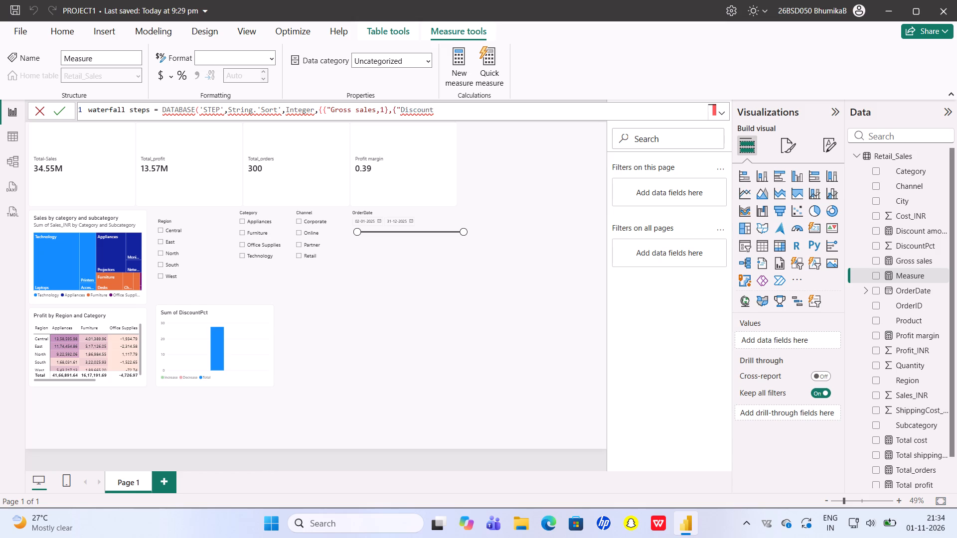
pyautogui.hotkey('shift', '"')
pyautogui.write(',2')
pyautogui.hotkey('shift', '}')
pyautogui.press(',')
# Add the third row to the formula as {"Cost",3}, followed by a comma and an opening brace for another row.
pyautogui.hotkey('shift', '{')
pyautogui.hotkey('shift', '"')
pyautogui.write('Cost')
pyautogui.hotkey('shift', '"')
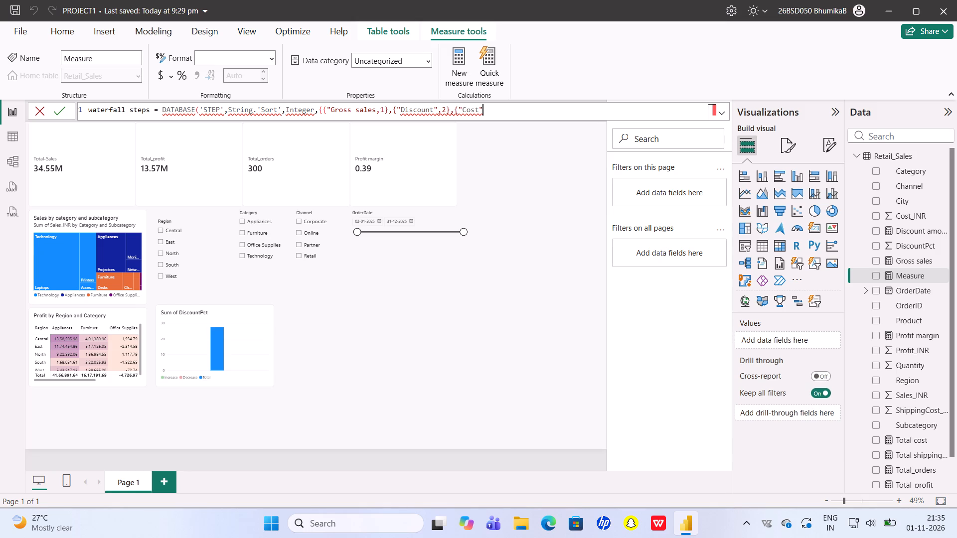
pyautogui.write(',3')
pyautogui.write('},{')
# Complete the fourth row as {"Shipping Cost",4}, with the name in double quotes, followed by a comma and another opening brace.
pyautogui.write('Shipping')
pyautogui.press('space')
pyautogui.write('Cost')
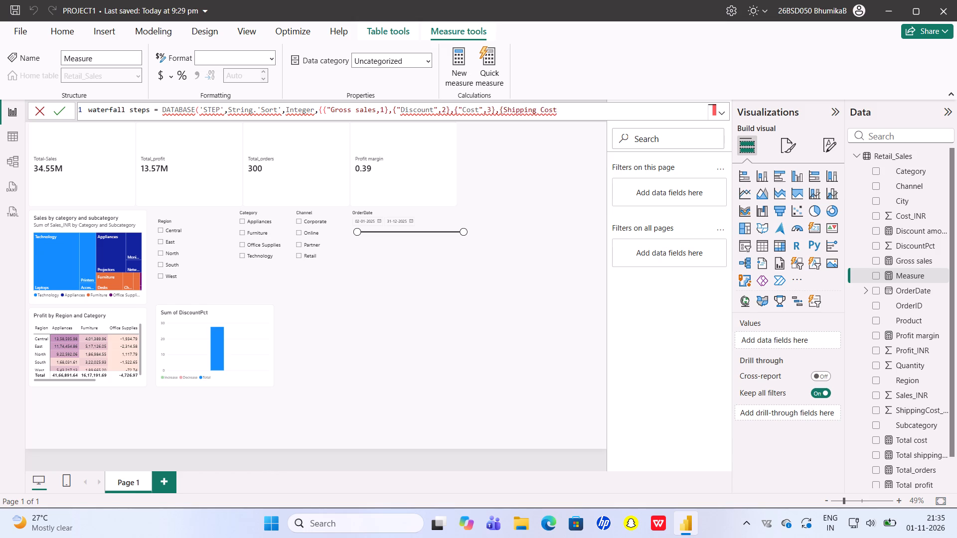
pyautogui.click(504, 111)
pyautogui.hotkey('shift', ':')
pyautogui.press('BackSpace')
pyautogui.hotkey('shift', 'Return')
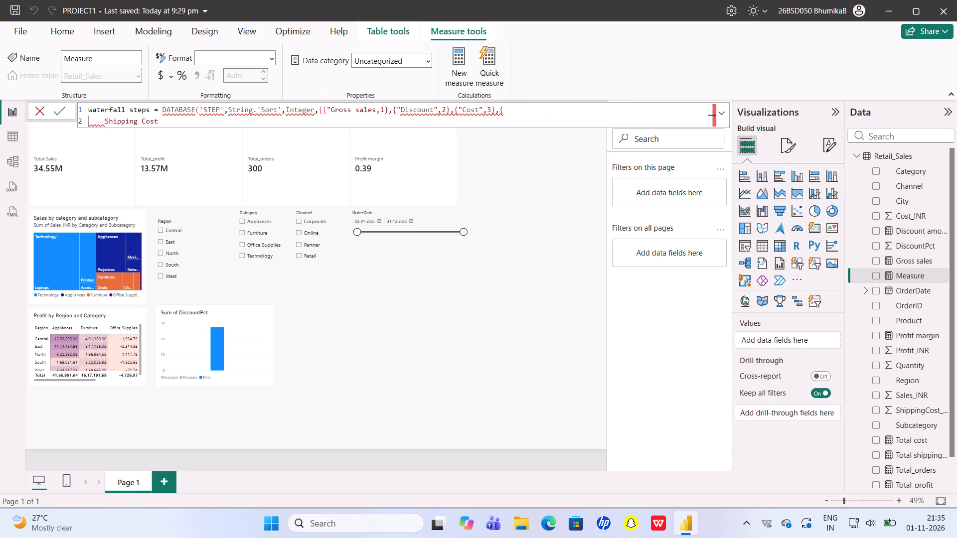
pyautogui.press('BackSpace')
pyautogui.press('BackSpace')
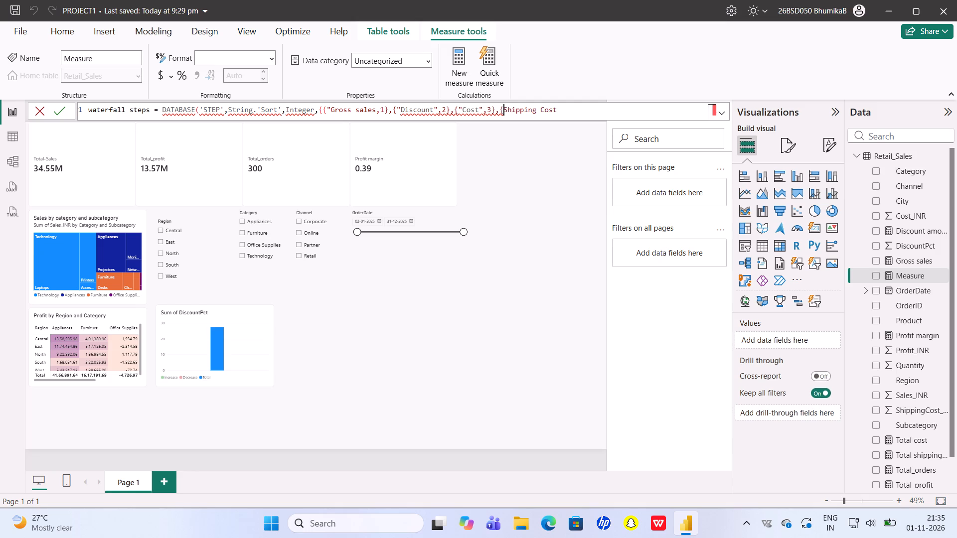
pyautogui.hotkey('shift', '"')
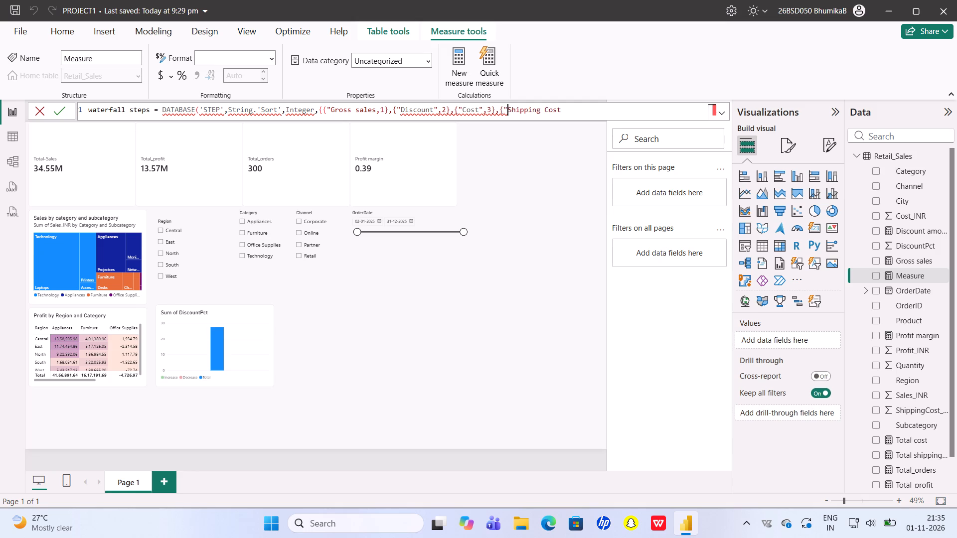
pyautogui.click(561, 109)
pyautogui.write('".')
pyautogui.press('BackSpace')
pyautogui.write(',4')
pyautogui.hotkey('shift', '}')
pyautogui.write(',{')
# Complete the fifth row as {"Final profit",5}, close the row list with a second brace, and commit the formula.
pyautogui.write('Final')
pyautogui.press('space')
pyautogui.write('profit')
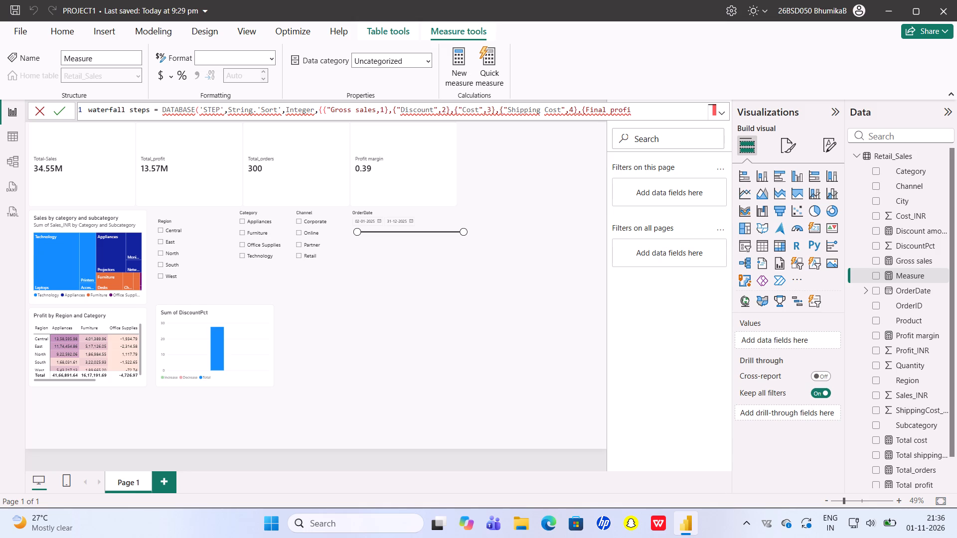
pyautogui.click(587, 111)
pyautogui.hotkey('shift', ':')
pyautogui.press('BackSpace')
pyautogui.hotkey('shift', '"')
pyautogui.click(645, 109)
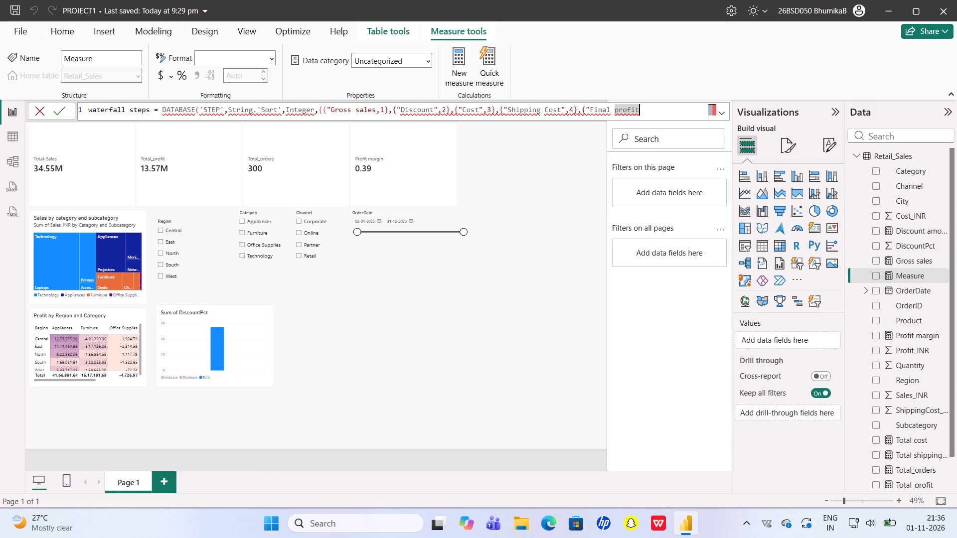
pyautogui.hotkey('shift', '"')
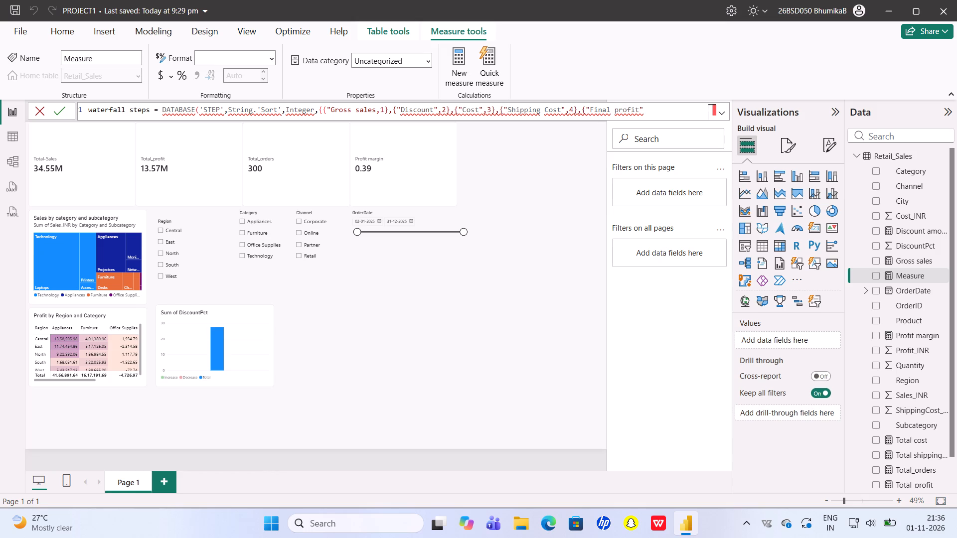
pyautogui.press(',')
pyautogui.press('5')
pyautogui.write('}}')
pyautogui.press('Return')
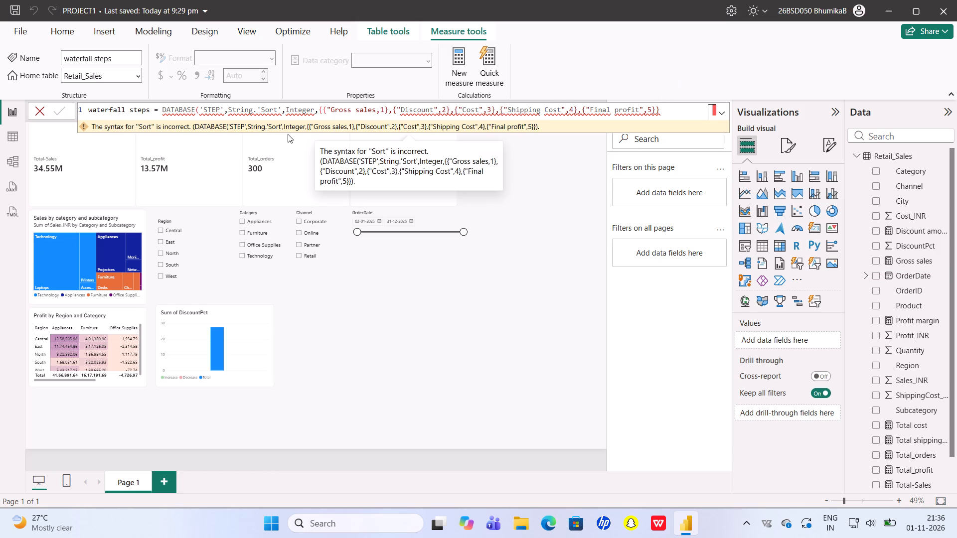
# Replace the period between String and 'Sort' with a comma and commit the formula again.
pyautogui.click(254, 110)
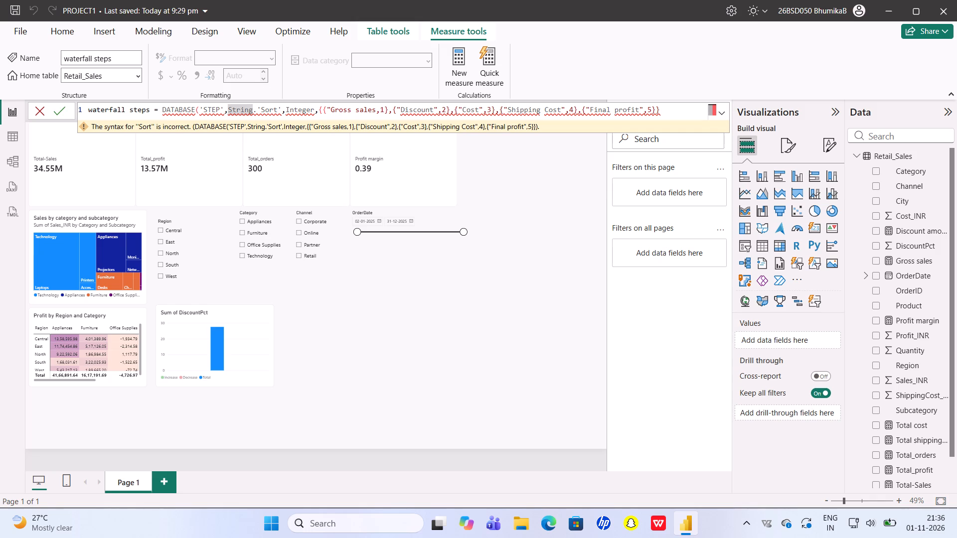
pyautogui.click(258, 113)
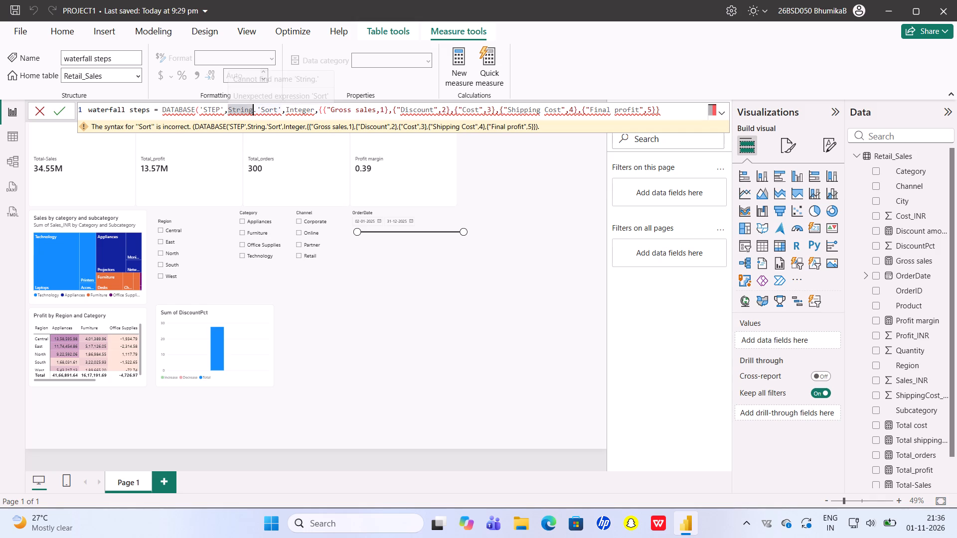
pyautogui.press('BackSpace')
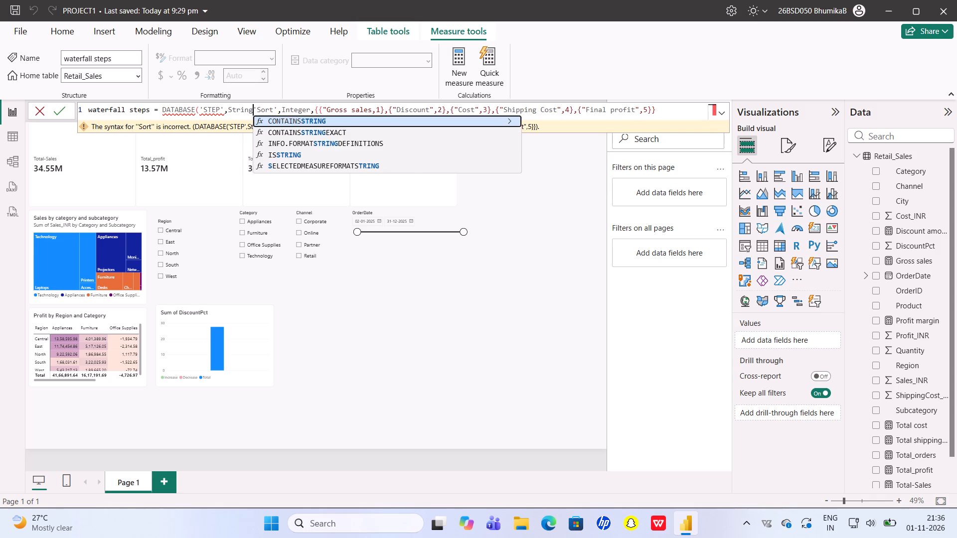
pyautogui.press(',')
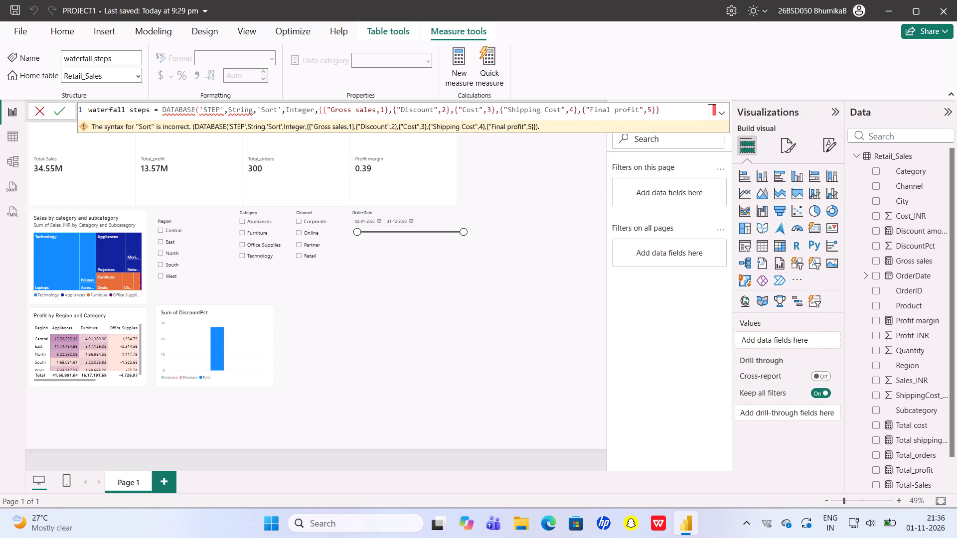
pyautogui.press('Return')
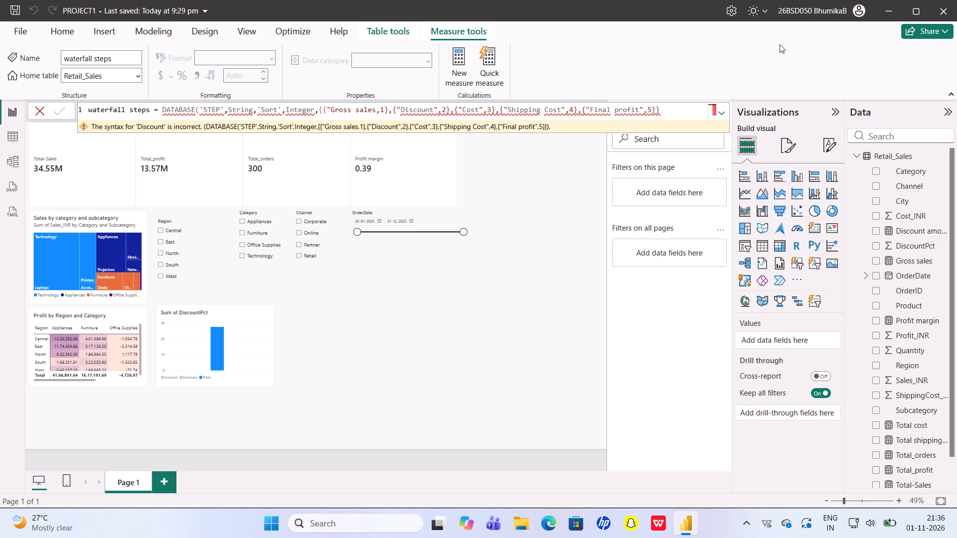
# Add a closing parenthesis at the end of the waterfall steps formula and commit it.
pyautogui.click(679, 108)
pyautogui.hotkey('shift', ')')
pyautogui.press('Return')
pyautogui.press('Return')
pyautogui.press('Return')
# Add the missing closing double quote after Gross sales in the first row and commit the formula.
pyautogui.click(377, 109)
pyautogui.hotkey('shift', '"')
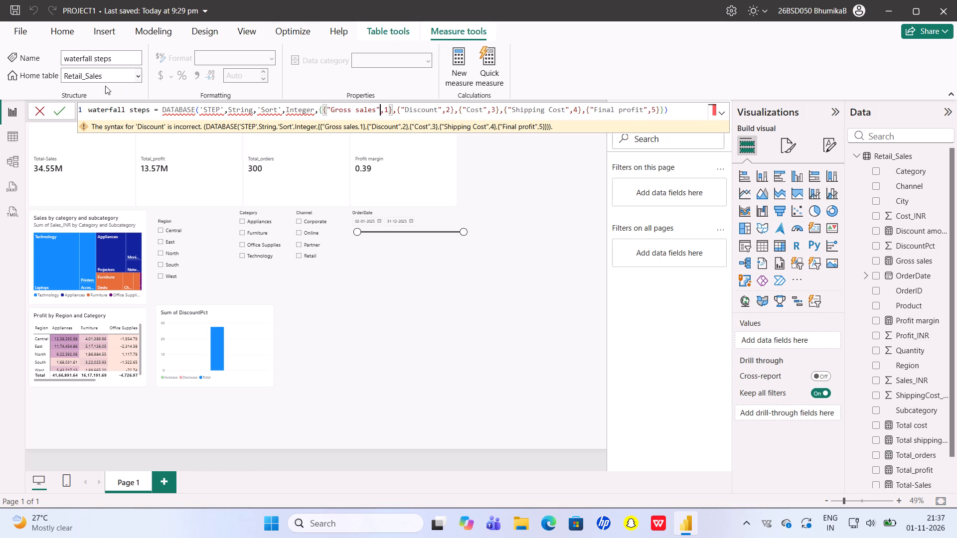
pyautogui.click(59, 112)
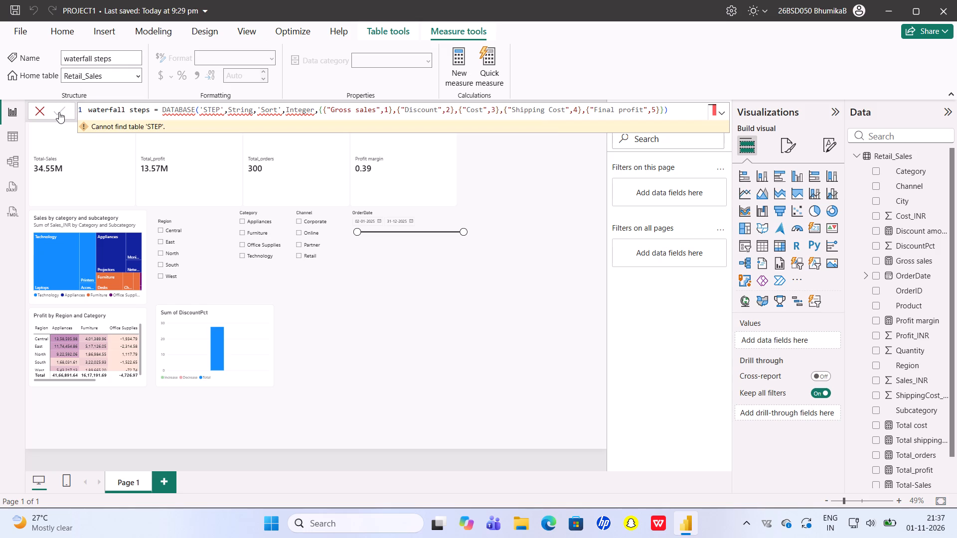
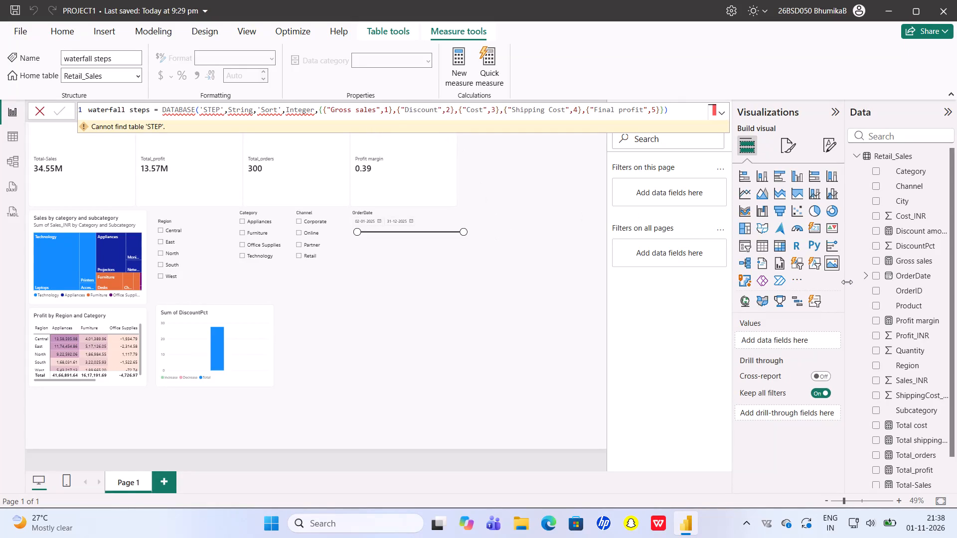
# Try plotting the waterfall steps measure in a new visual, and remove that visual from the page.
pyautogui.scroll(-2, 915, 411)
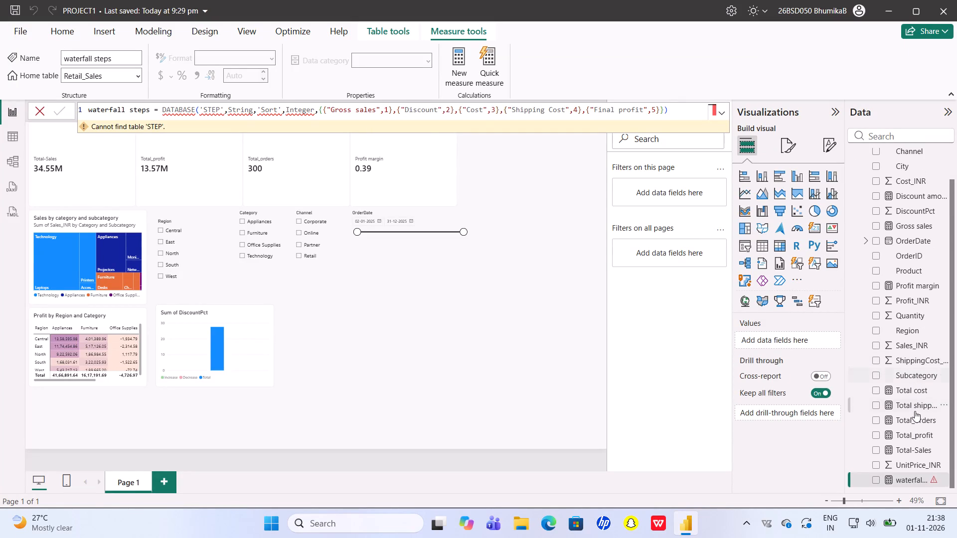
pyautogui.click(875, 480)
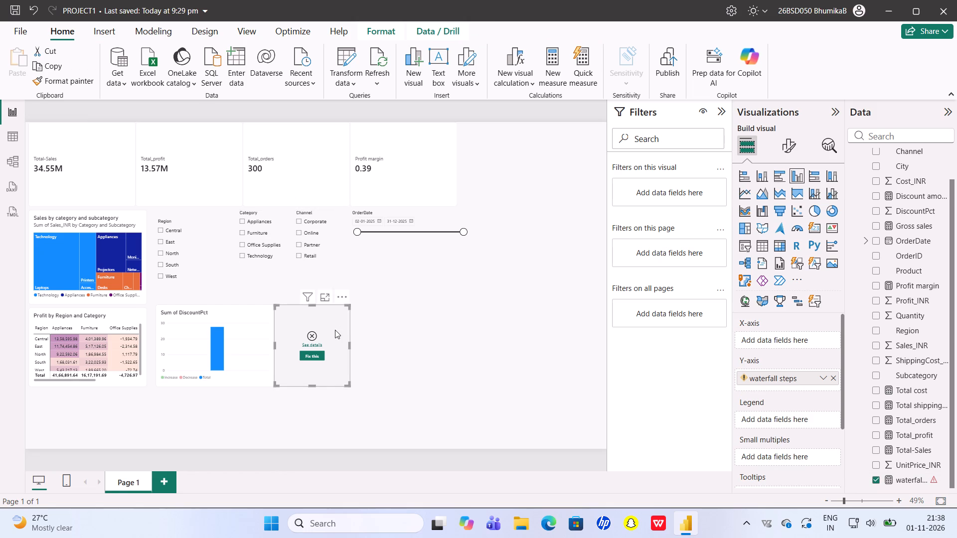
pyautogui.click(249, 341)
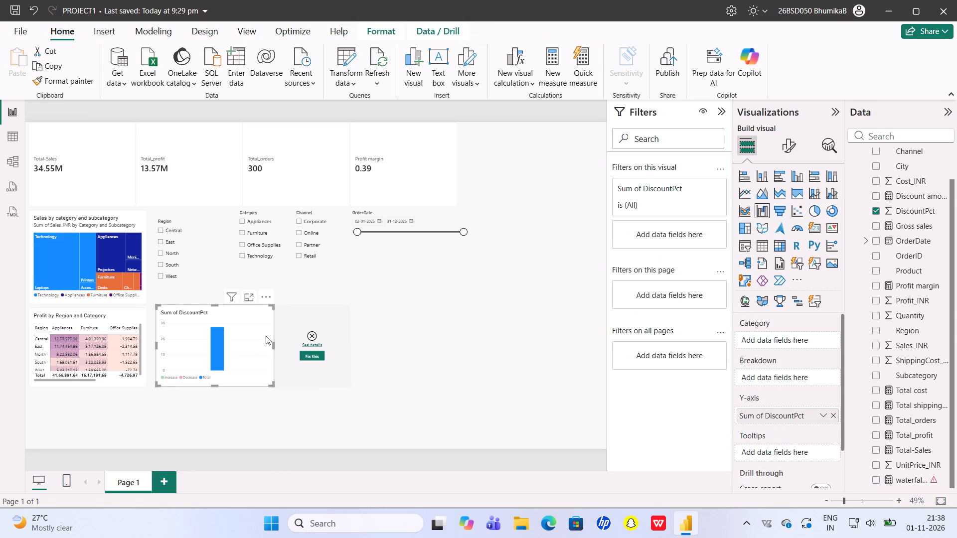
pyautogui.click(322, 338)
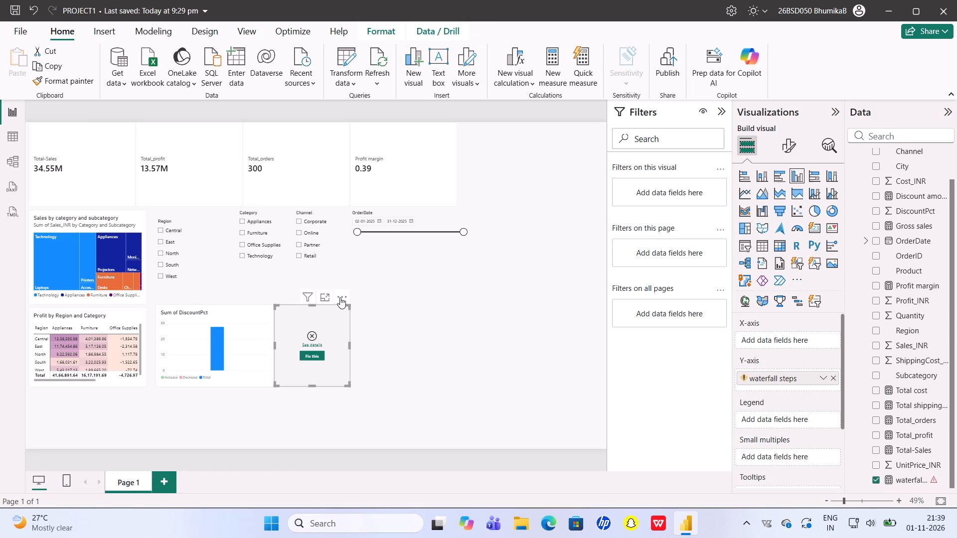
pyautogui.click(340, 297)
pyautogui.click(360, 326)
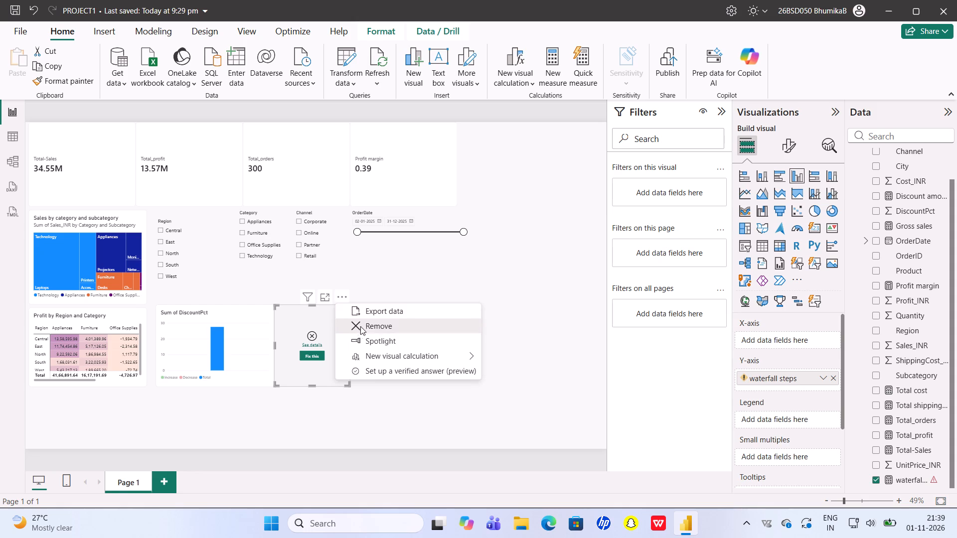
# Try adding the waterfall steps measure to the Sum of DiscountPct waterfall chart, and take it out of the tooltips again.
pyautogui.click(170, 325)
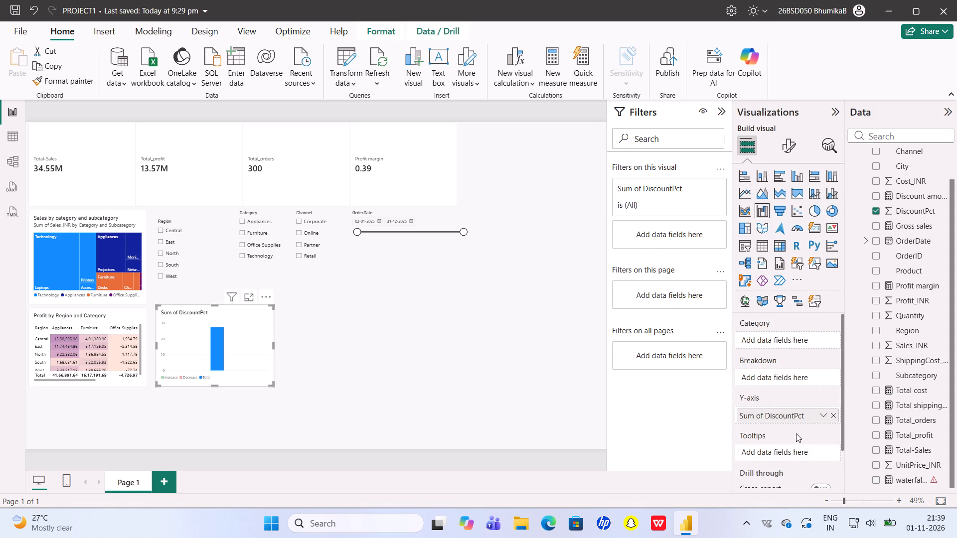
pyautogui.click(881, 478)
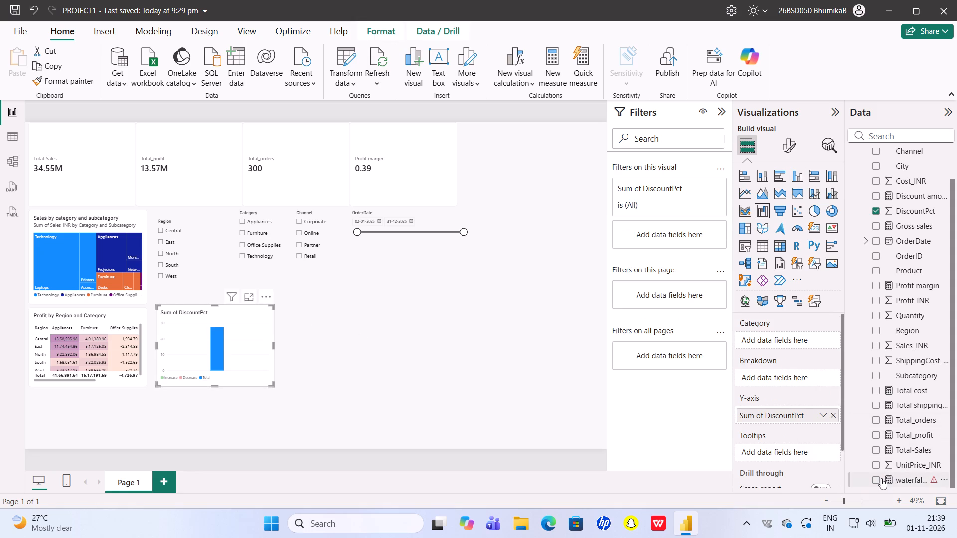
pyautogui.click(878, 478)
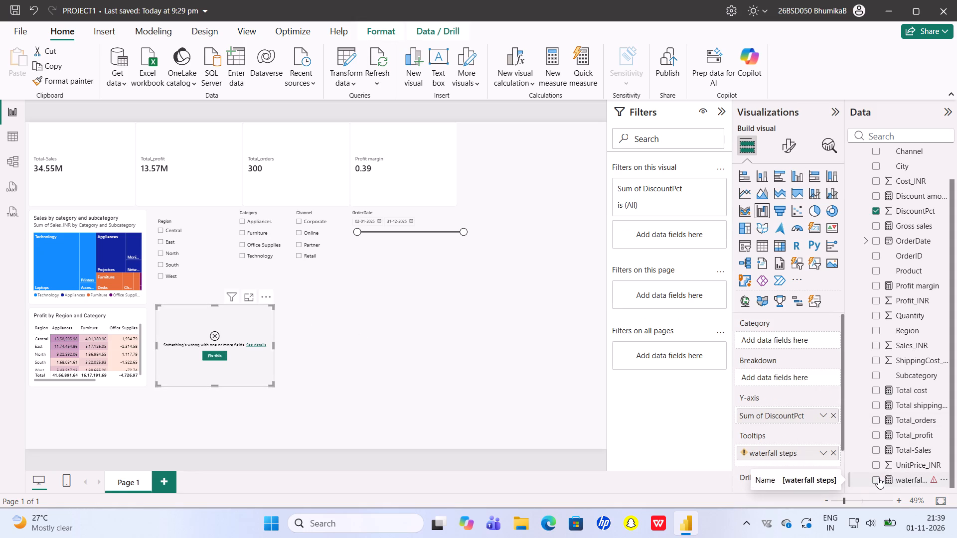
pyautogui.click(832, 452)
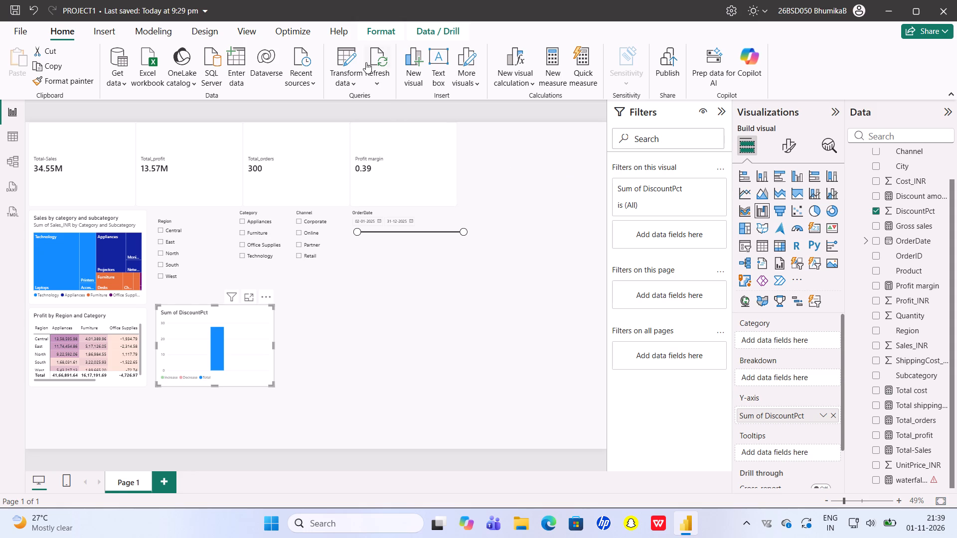
# Create a new calculated table named Waterfall steps and begin its formula with the DATATABLE function.
pyautogui.click(166, 31)
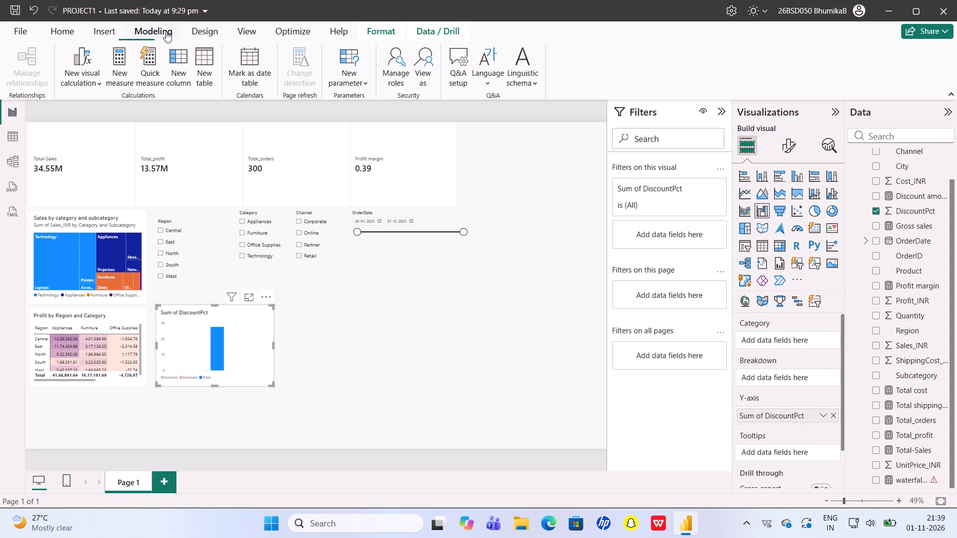
pyautogui.click(204, 72)
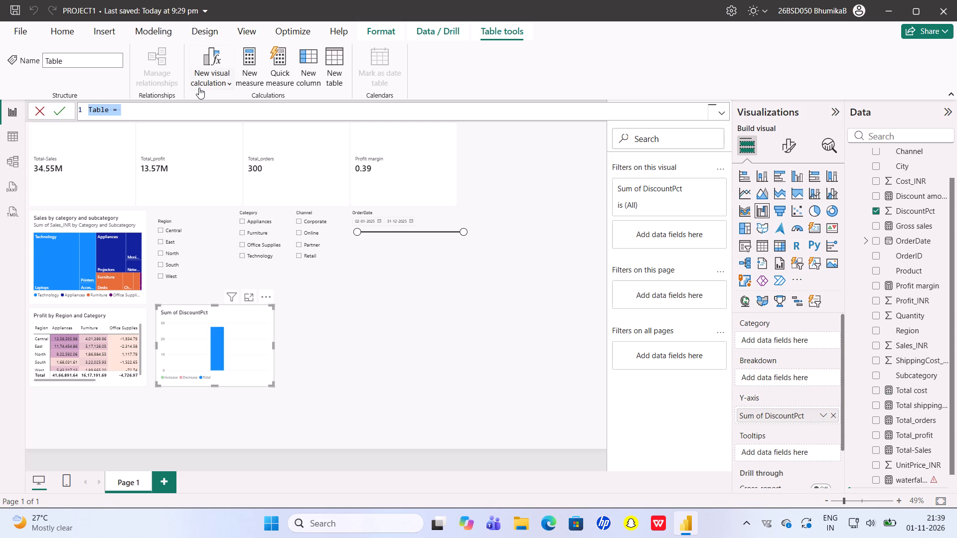
pyautogui.press('BackSpace')
pyautogui.press('BackSpace')
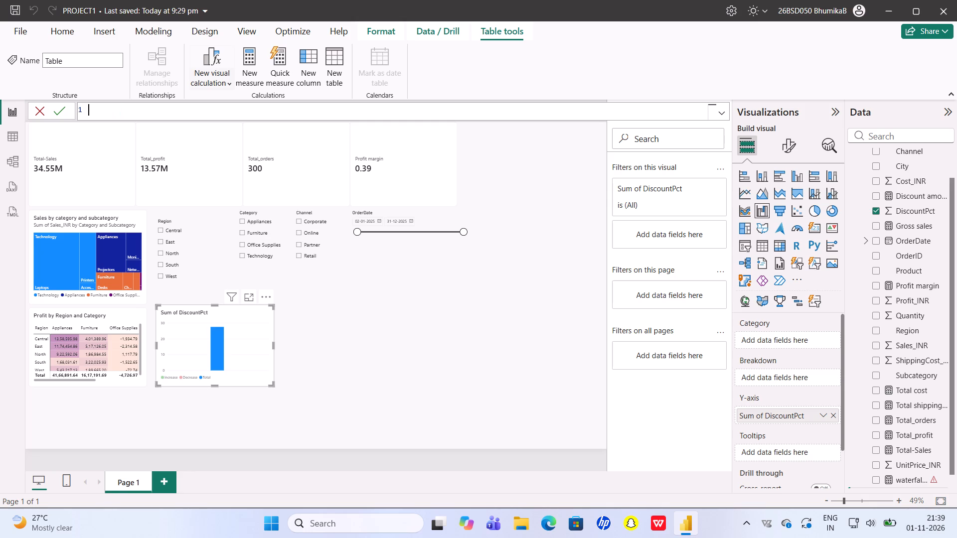
pyautogui.write('Waterfall steo')
pyautogui.press('s')
pyautogui.press('BackSpace')
pyautogui.press('BackSpace')
pyautogui.write('ps =')
pyautogui.press('space')
pyautogui.hotkey('shift', 'd')
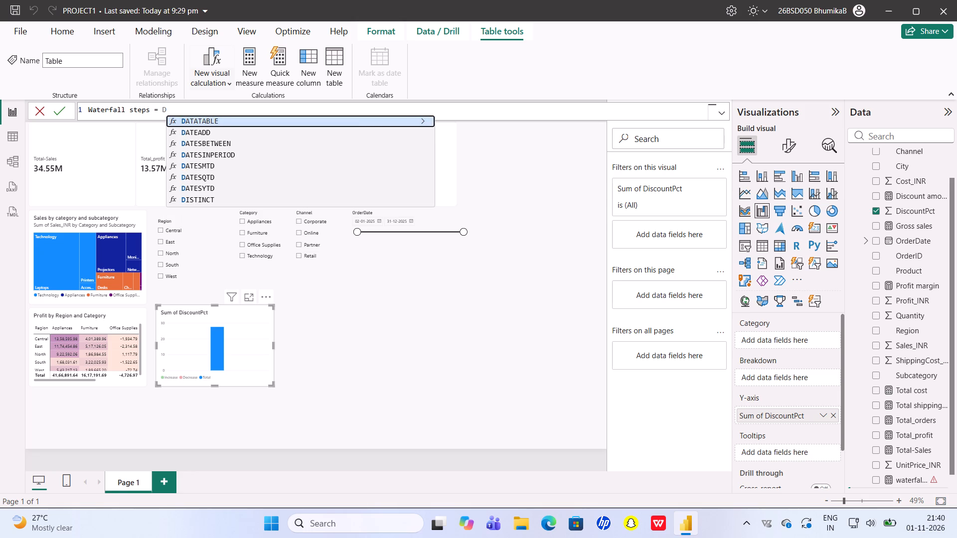
pyautogui.click(245, 116)
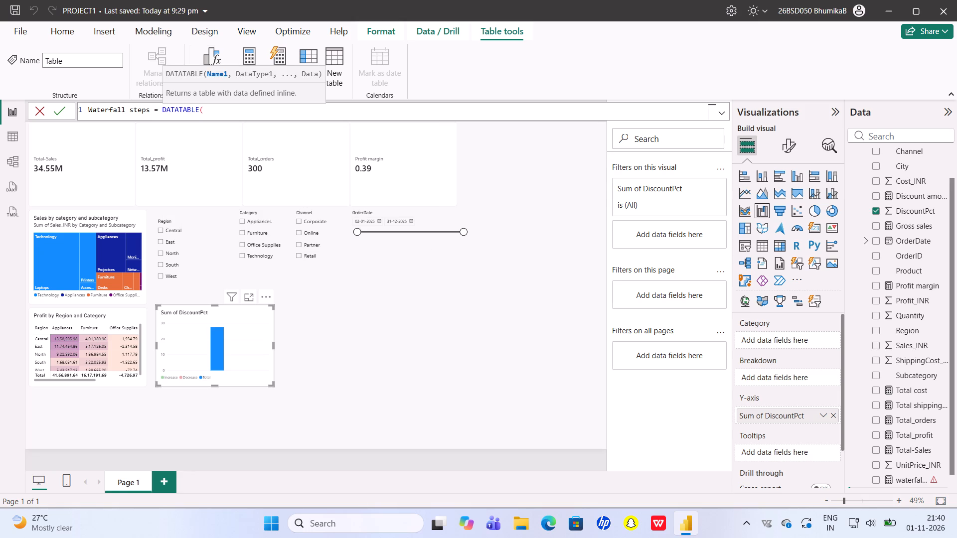
# Define the table's columns in the formula as "Step" with type STRING and "Sort" with type INTEGER.
pyautogui.press("'")
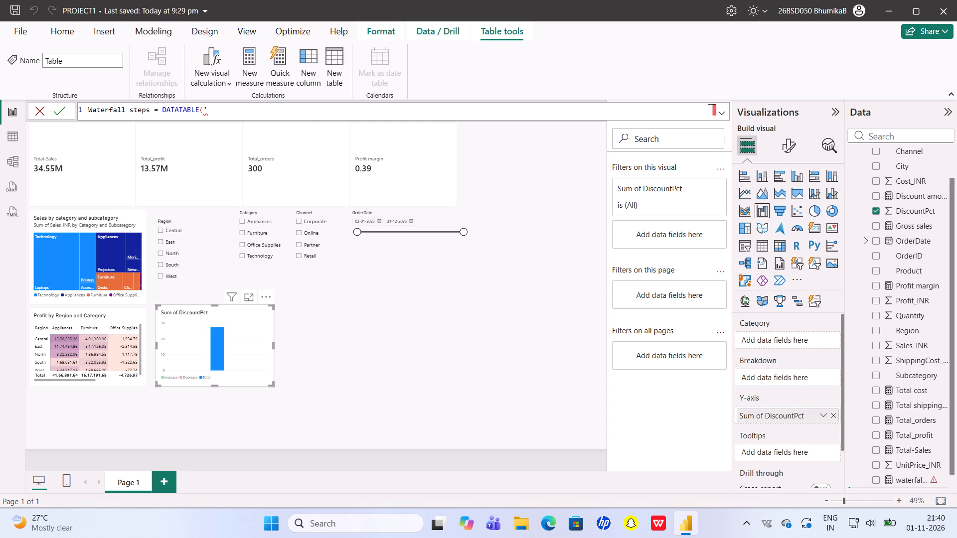
pyautogui.press('BackSpace')
pyautogui.hotkey('shift', '"')
pyautogui.write('Steo')
pyautogui.press('BackSpace')
pyautogui.write('p"')
pyautogui.write(',Str')
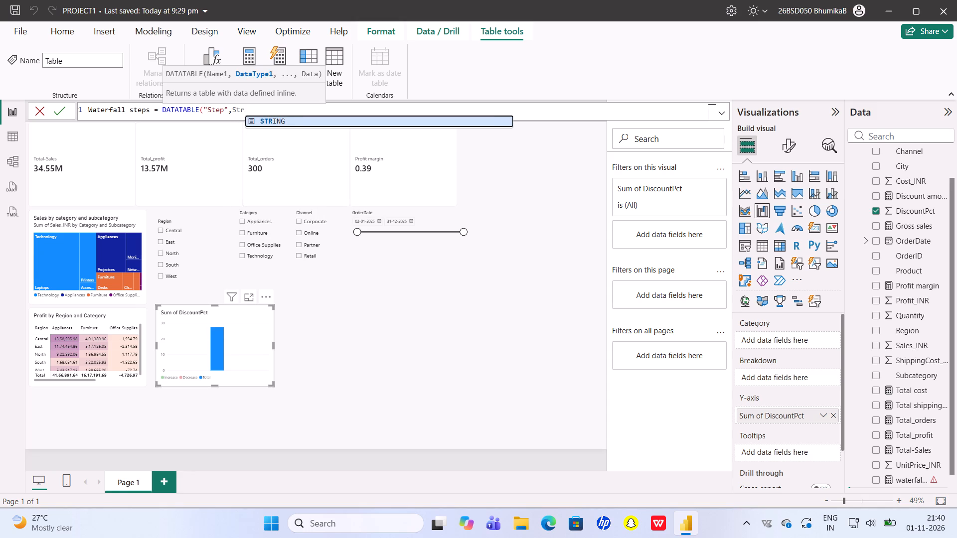
pyautogui.click(293, 124)
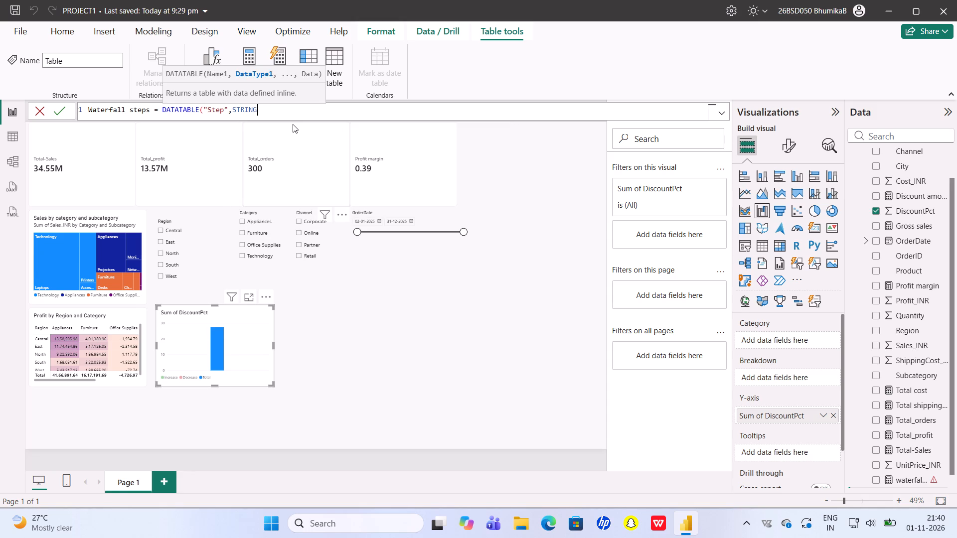
pyautogui.write(',"')
pyautogui.write('Sort')
pyautogui.hotkey('shift', '"')
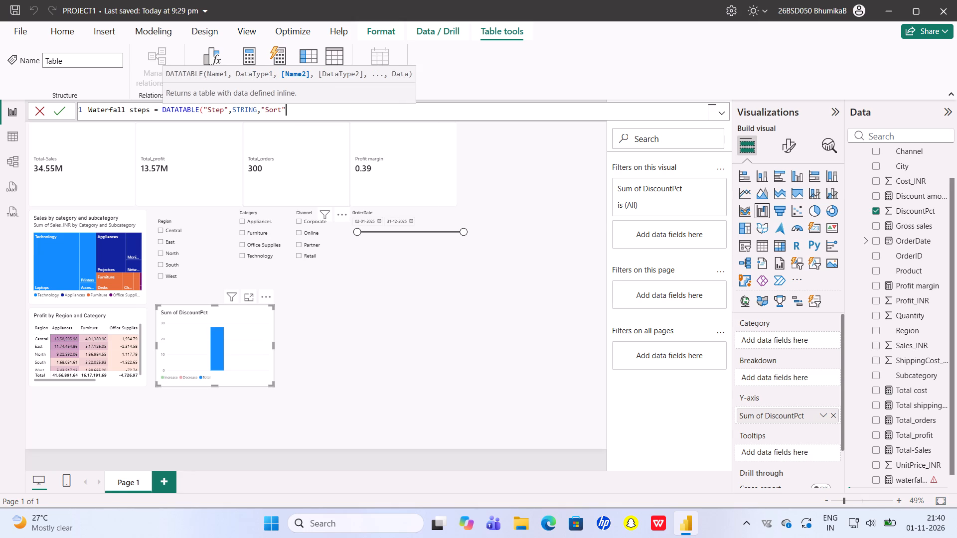
pyautogui.press(',')
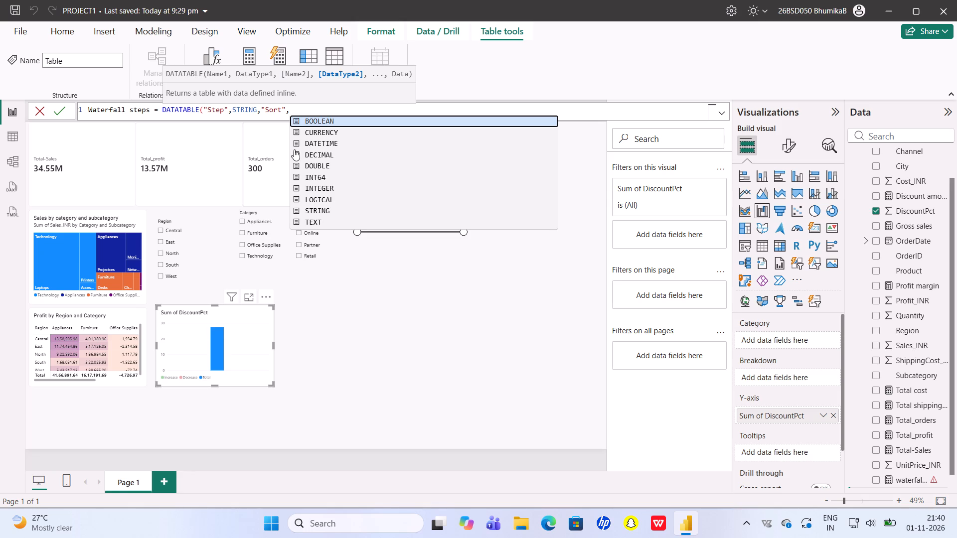
pyautogui.click(334, 188)
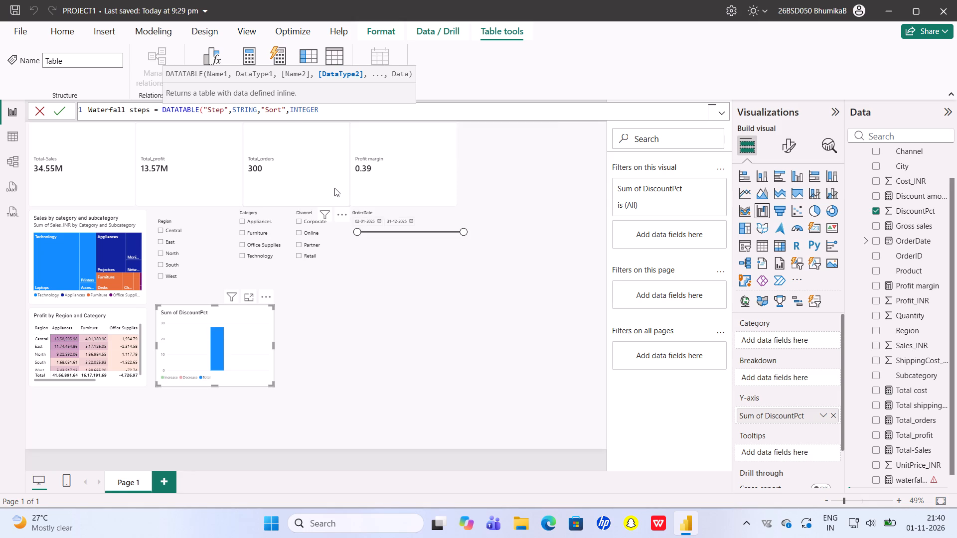
# Add the first data row {"Gross sales",1} after the column definitions in the DATATABLE formula.
pyautogui.press(',')
pyautogui.hotkey('shift', '{')
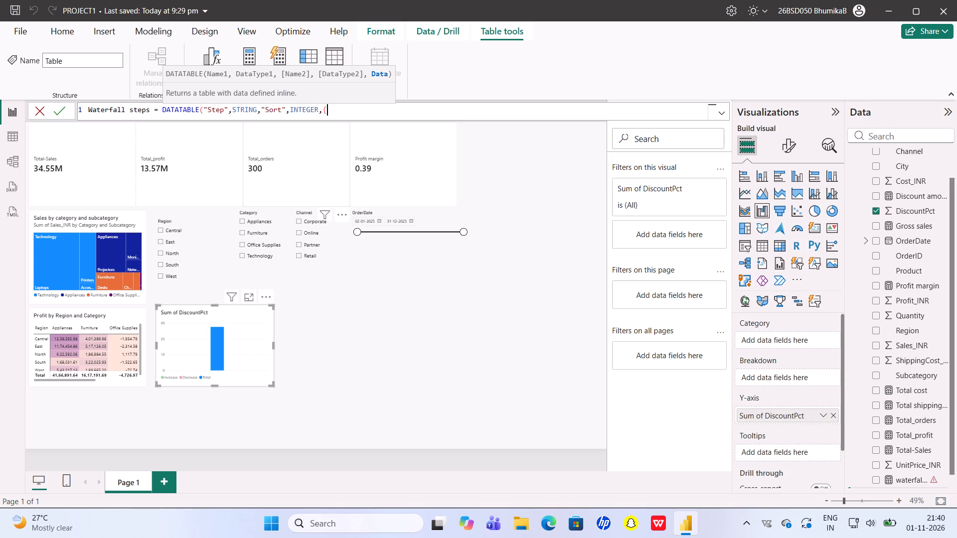
pyautogui.hotkey('shift', '"')
pyautogui.write('Gross sales')
pyautogui.write('",')
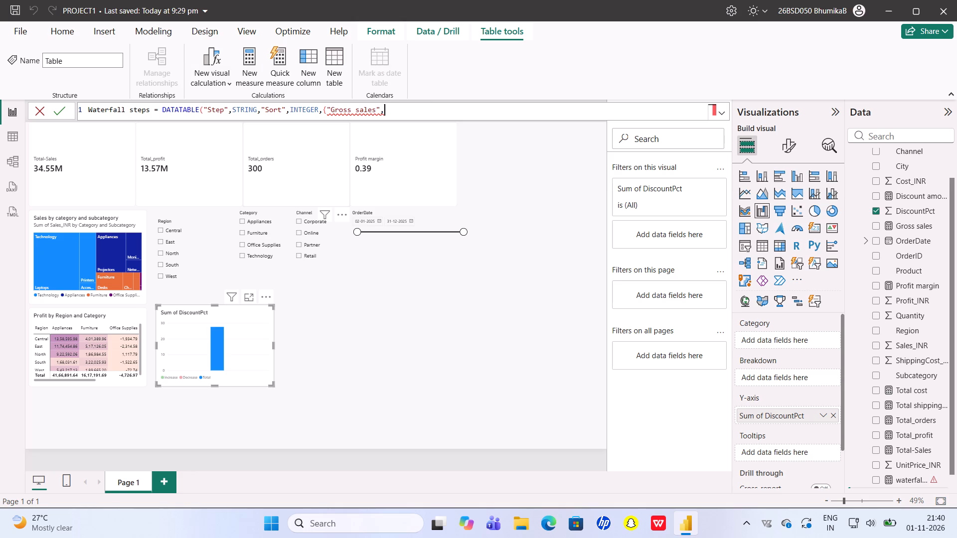
pyautogui.press('1')
pyautogui.hotkey('shift', '}')
# Add the second data row {"Discount",2} to the Waterfall steps table formula.
pyautogui.write(',{')
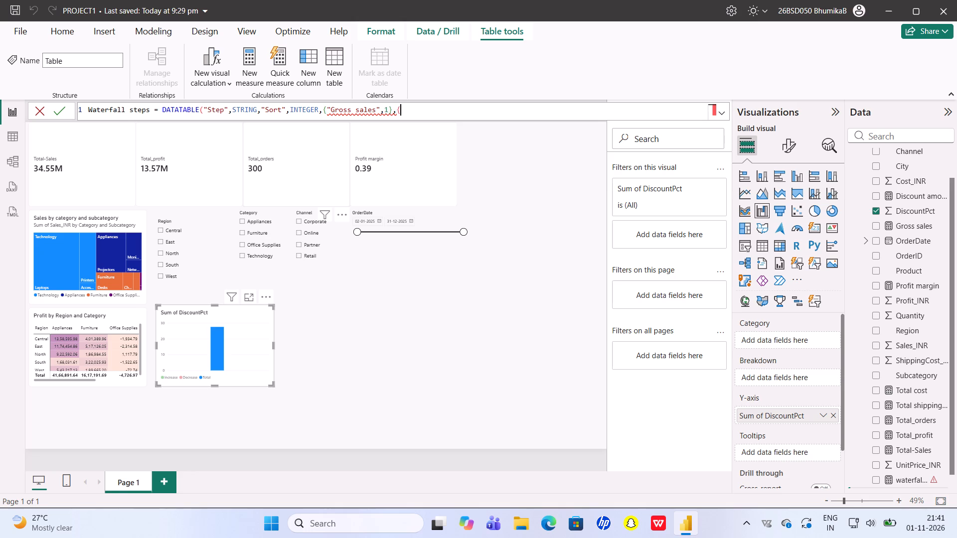
pyautogui.write('"Discount')
pyautogui.write('",')
pyautogui.press('2')
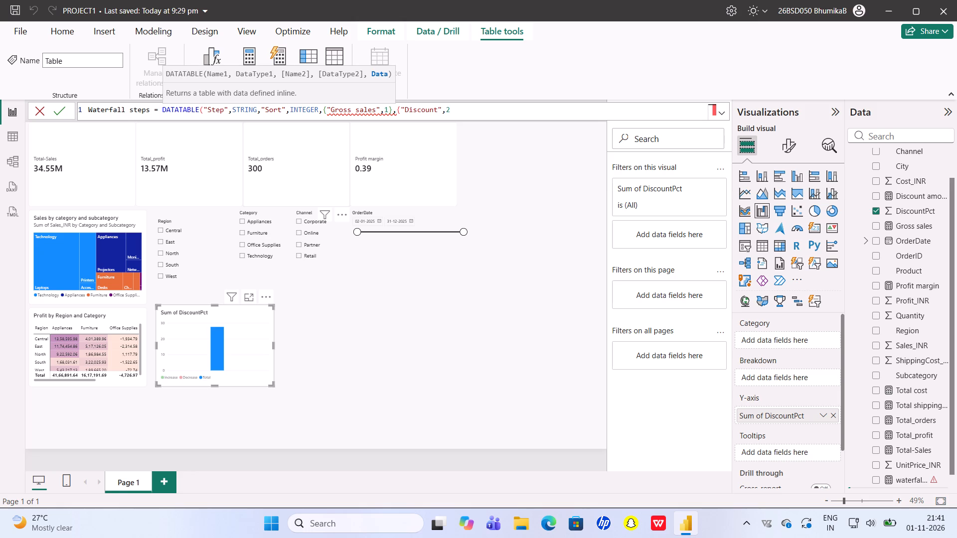
pyautogui.hotkey('shift', '}')
# Add the third data row {"Cost",3} to the Waterfall steps table formula, followed by a comma.
pyautogui.press(',')
pyautogui.hotkey('shift', '{')
pyautogui.hotkey('shift', '"')
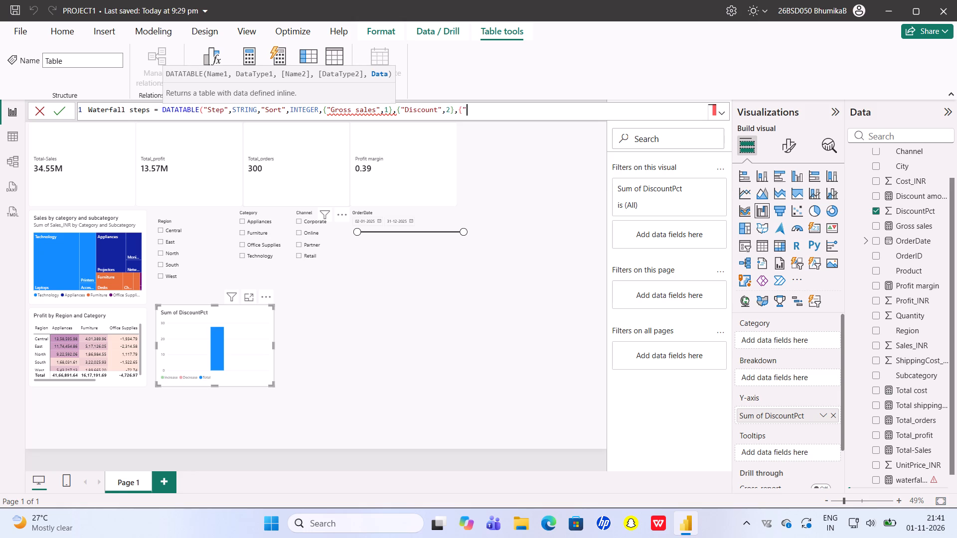
pyautogui.write('Cost')
pyautogui.hotkey('shift', '"')
pyautogui.press(',')
pyautogui.press('3')
pyautogui.write('},')
pyautogui.hotkey('shift', '{')
pyautogui.hotkey('shift', '"')
pyautogui.write('Shipping cost')
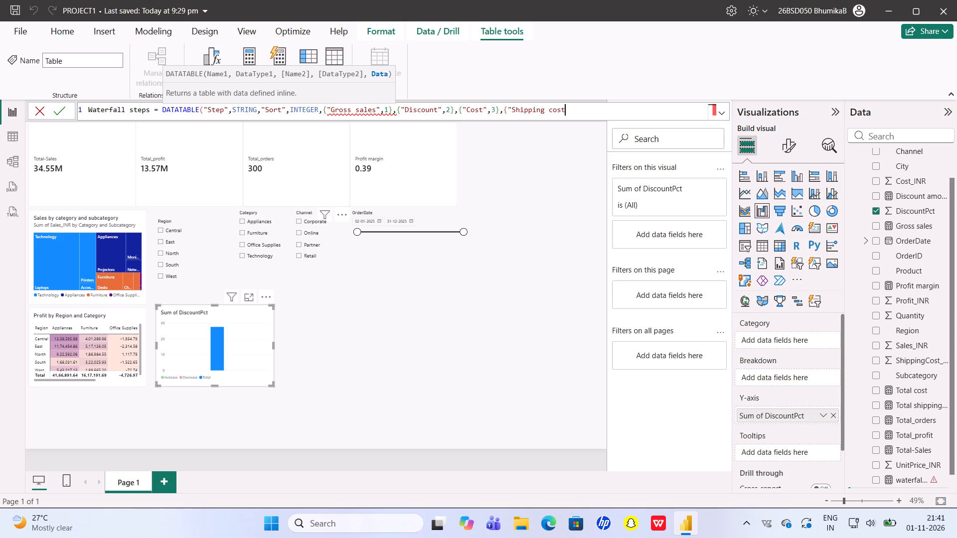
pyautogui.hotkey('shift', '"')
pyautogui.press(',')
pyautogui.press('4')
pyautogui.hotkey('shift', '}')
pyautogui.press(',')
pyautogui.write(':\\')
pyautogui.press('BackSpace')
pyautogui.press('BackSpace')
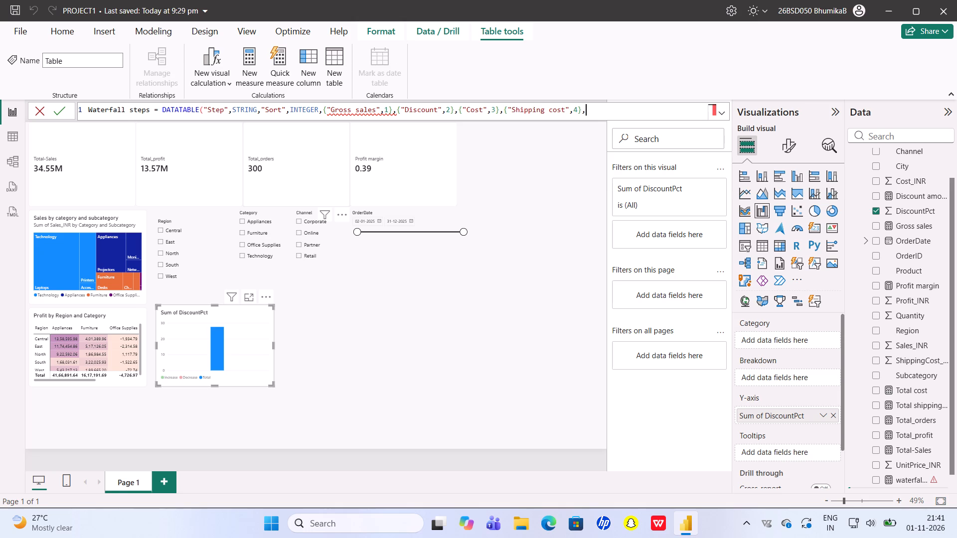
pyautogui.hotkey('shift', '{')
pyautogui.hotkey('shift', '"')
pyautogui.write('Final')
pyautogui.press('space')
pyautogui.write('Profit')
pyautogui.write('",')
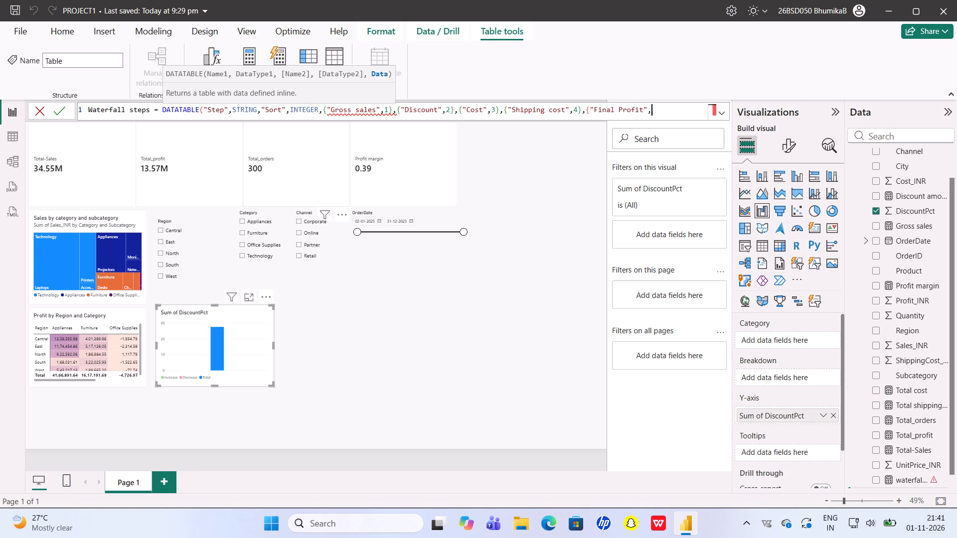
pyautogui.press('5')
pyautogui.hotkey('shift', '}')
pyautogui.hotkey('shift', '}')
pyautogui.hotkey('shift', ')')
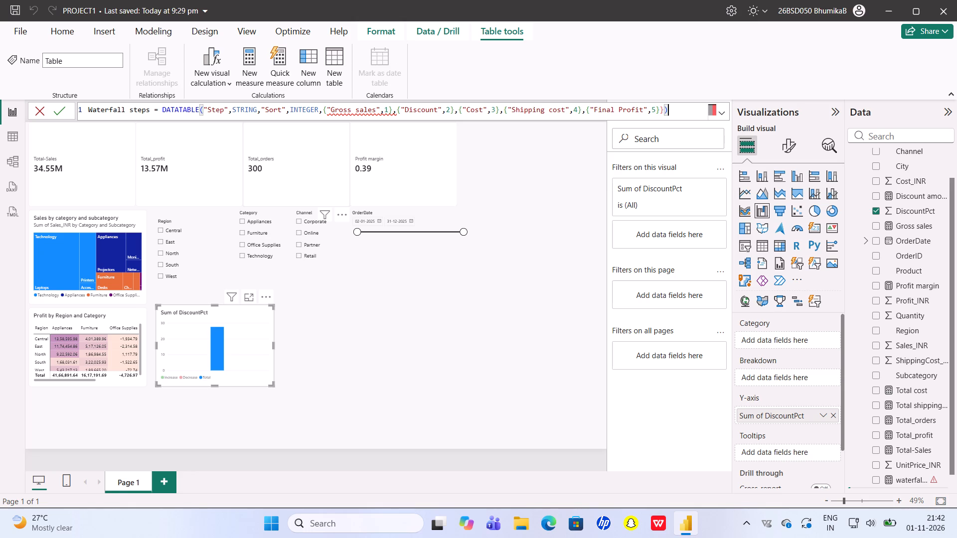
pyautogui.press('Return')
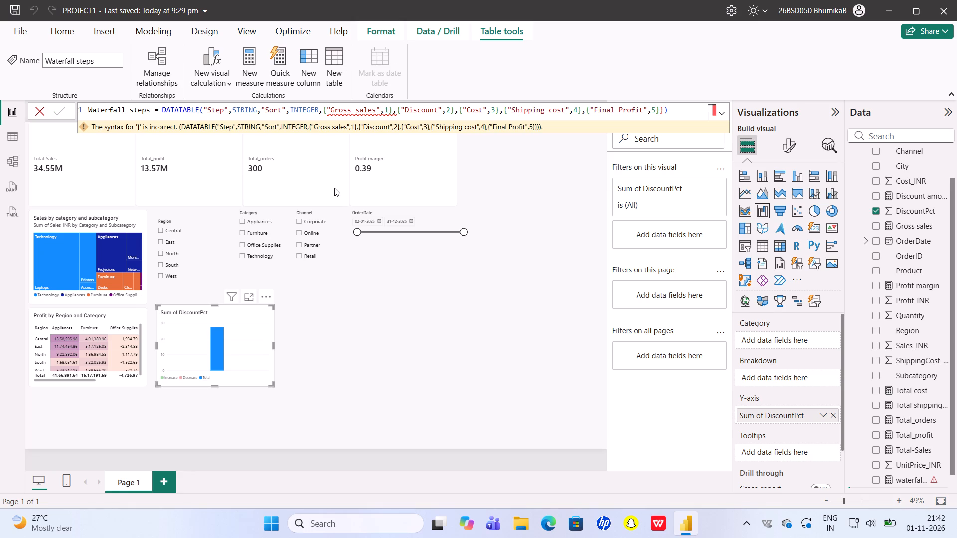
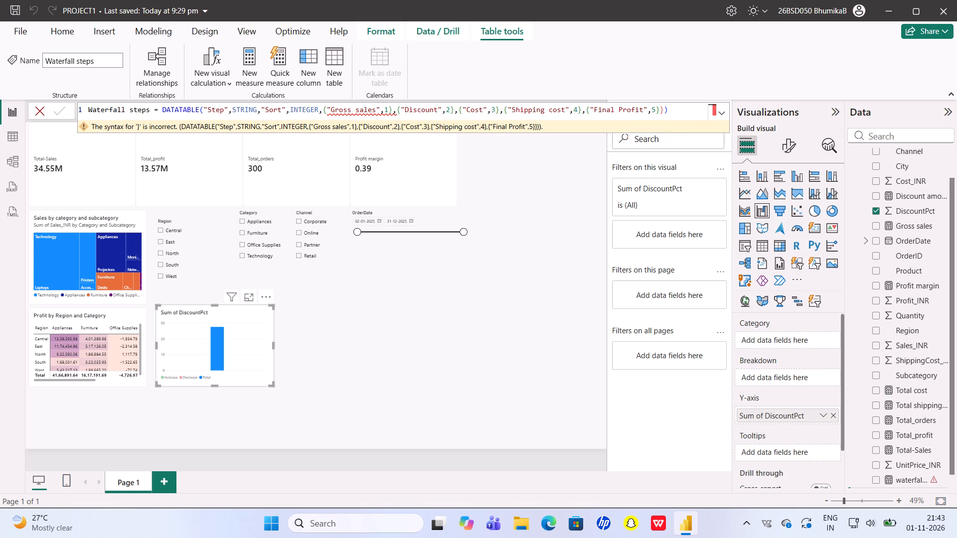
# Add the missing outer opening brace before {"Gross sales",1} in the Waterfall steps formula and commit the table.
pyautogui.click(322, 111)
pyautogui.hotkey('shift', '{')
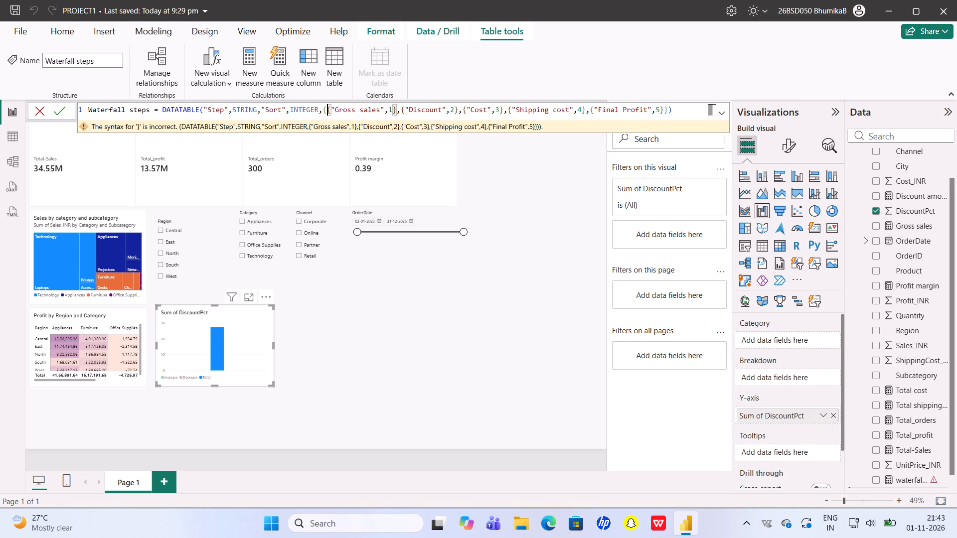
pyautogui.press('Return')
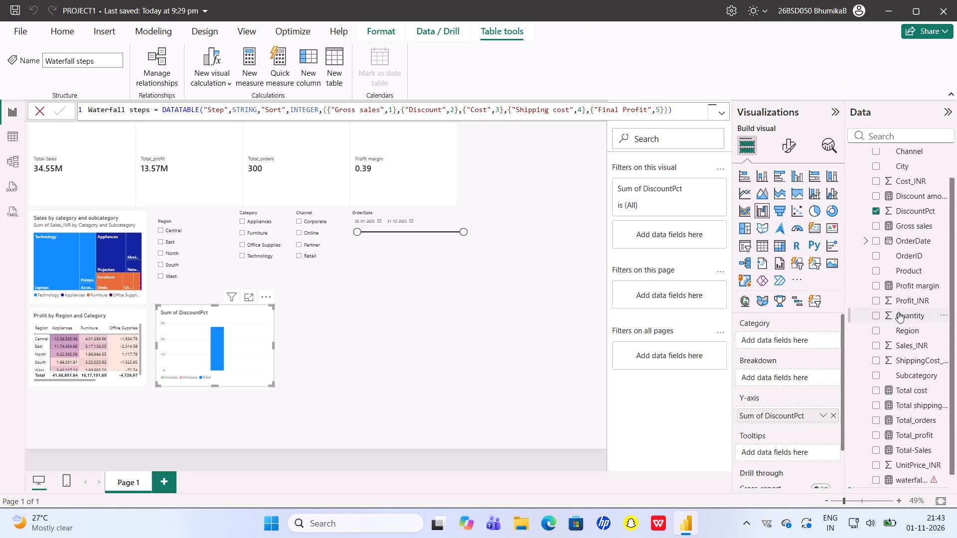
# Add the Step field from the Waterfall steps table as the waterfall chart's category.
pyautogui.scroll(-2, 934, 361)
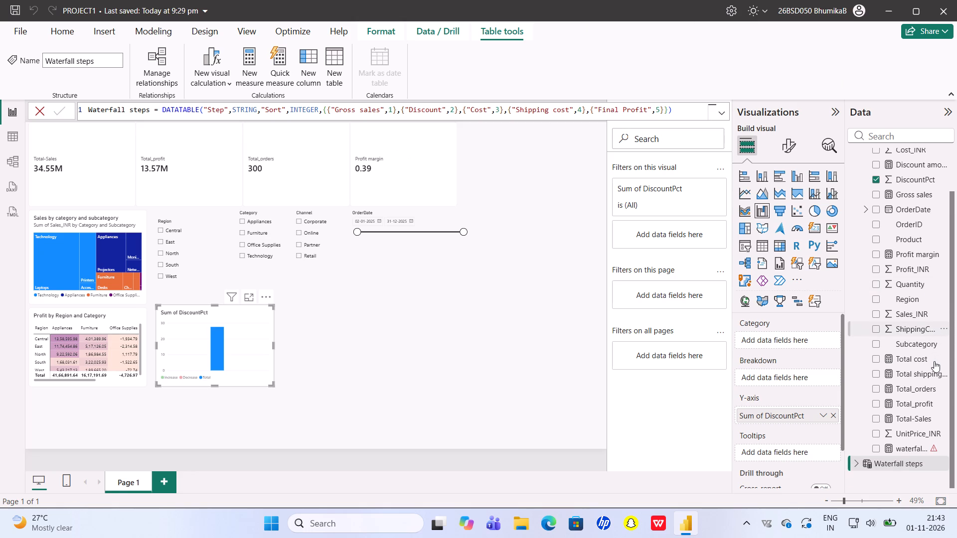
pyautogui.click(856, 479)
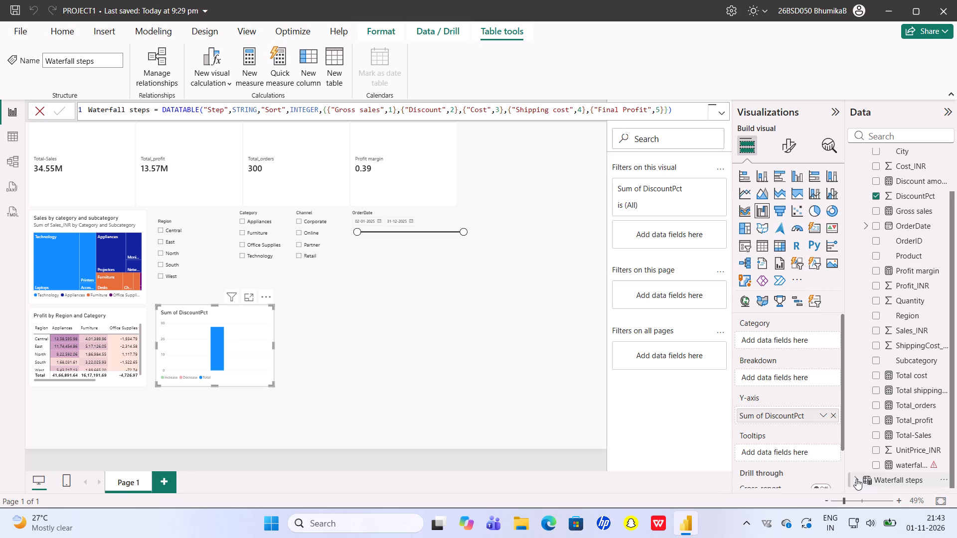
pyautogui.scroll(-2, 926, 437)
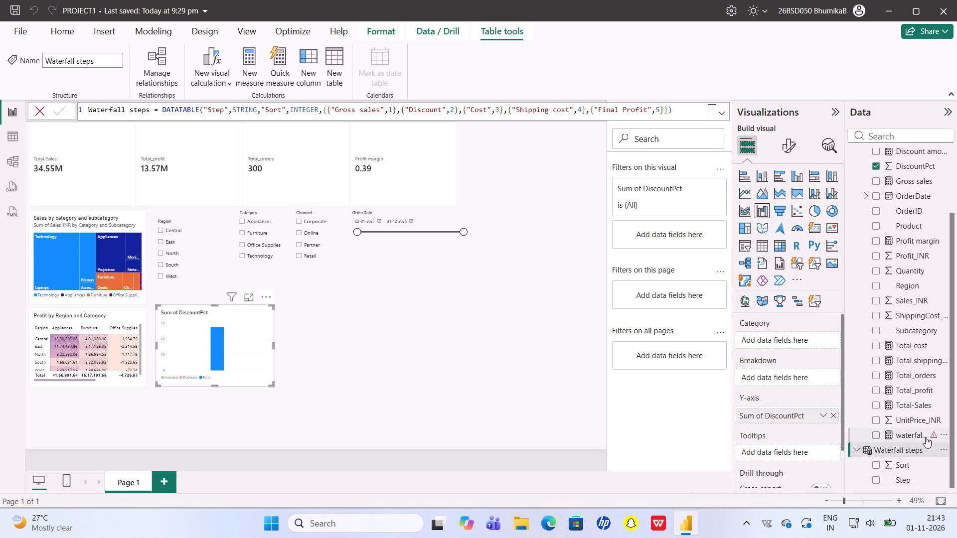
pyautogui.scroll(-1, 926, 437)
pyautogui.click(875, 478)
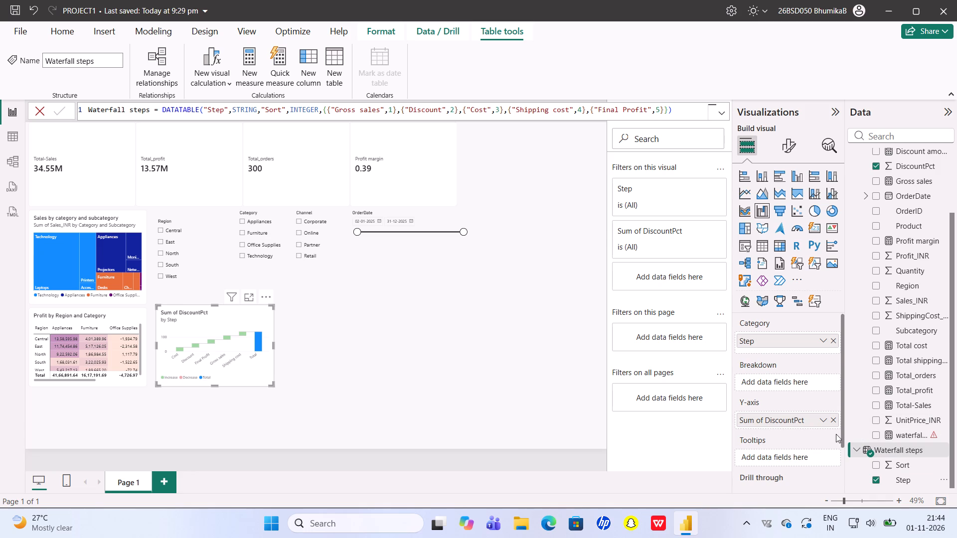
# Remove Sum of DiscountPct from the waterfall chart's Y-axis.
pyautogui.click(836, 421)
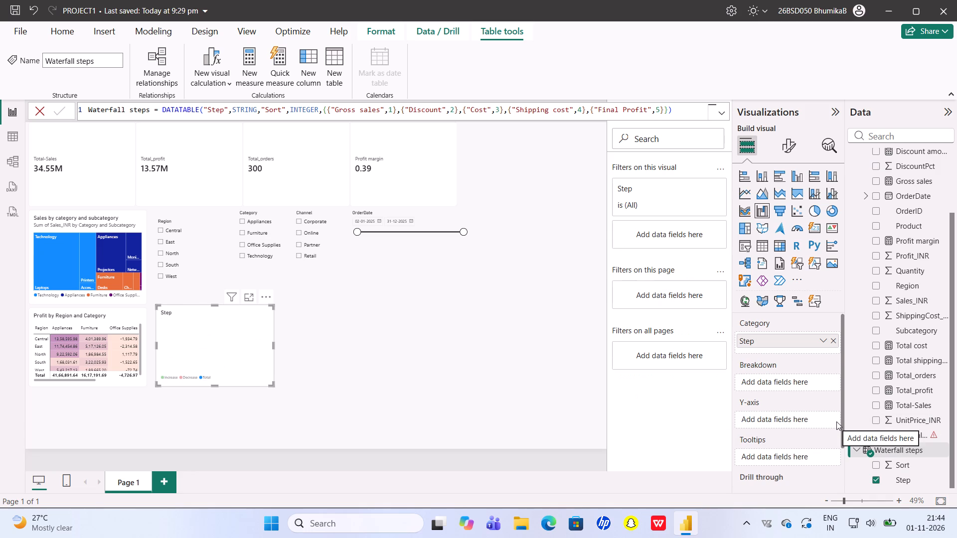
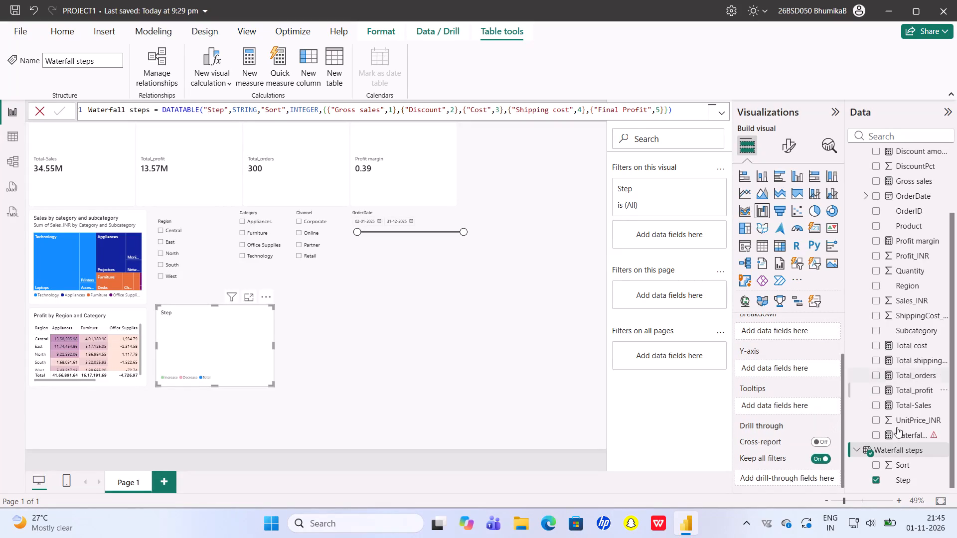
# Select the Step column of the Waterfall steps table to bring up its column properties.
pyautogui.scroll(-1, 900, 443)
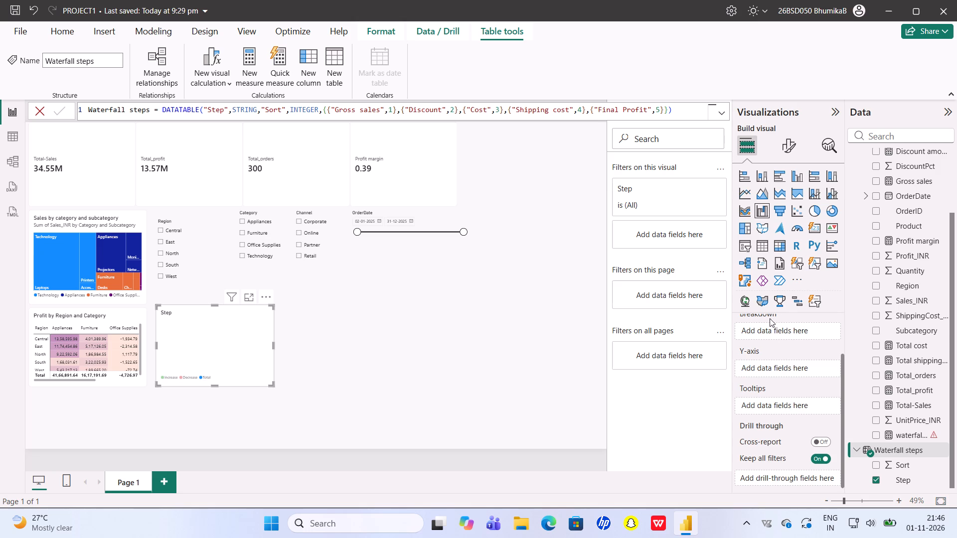
pyautogui.click(906, 477)
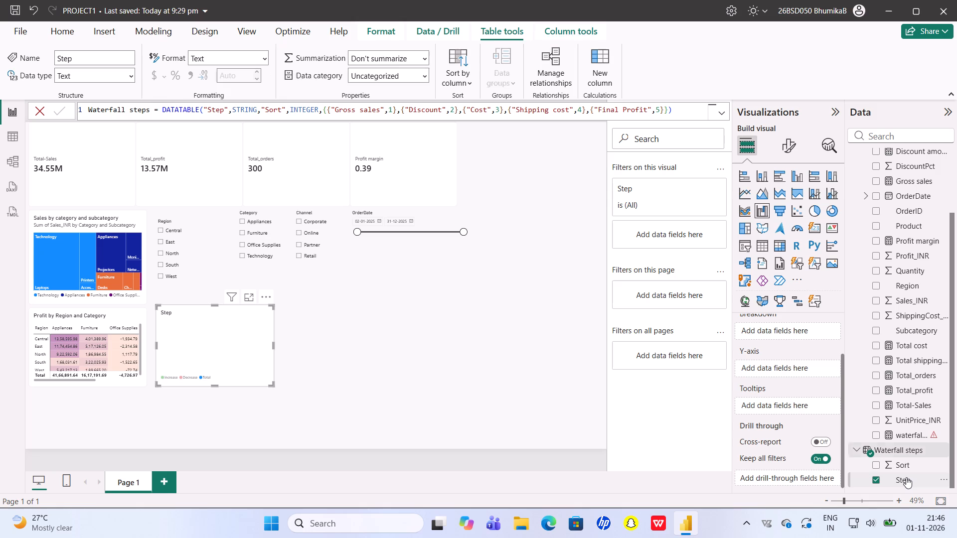
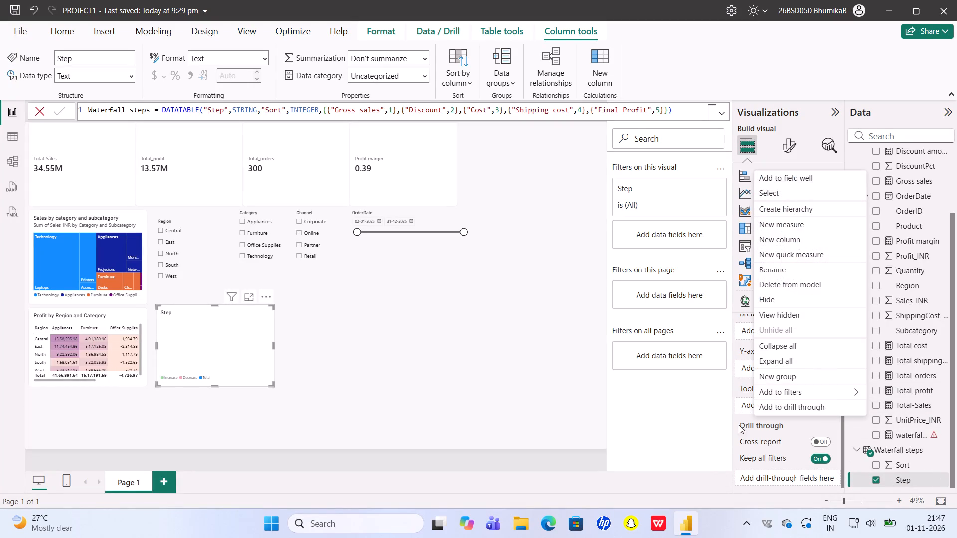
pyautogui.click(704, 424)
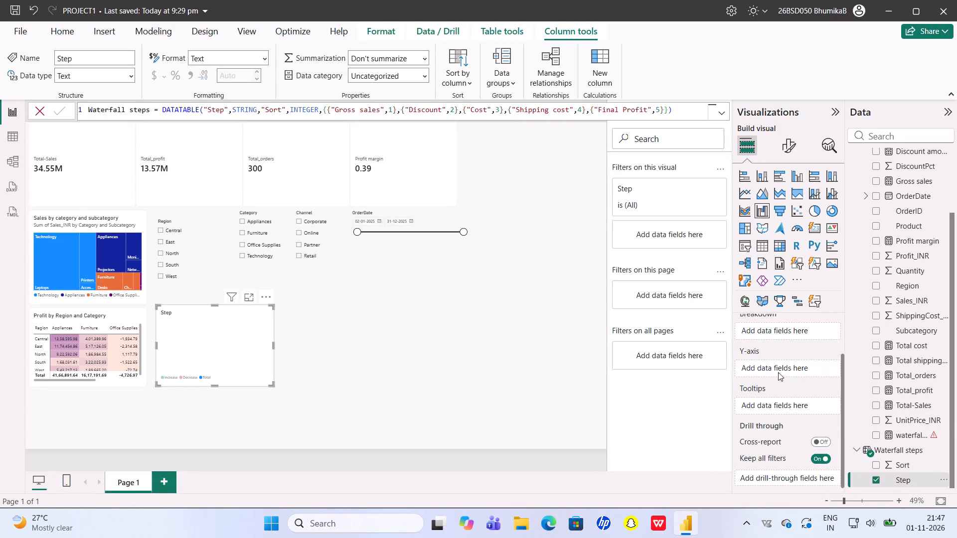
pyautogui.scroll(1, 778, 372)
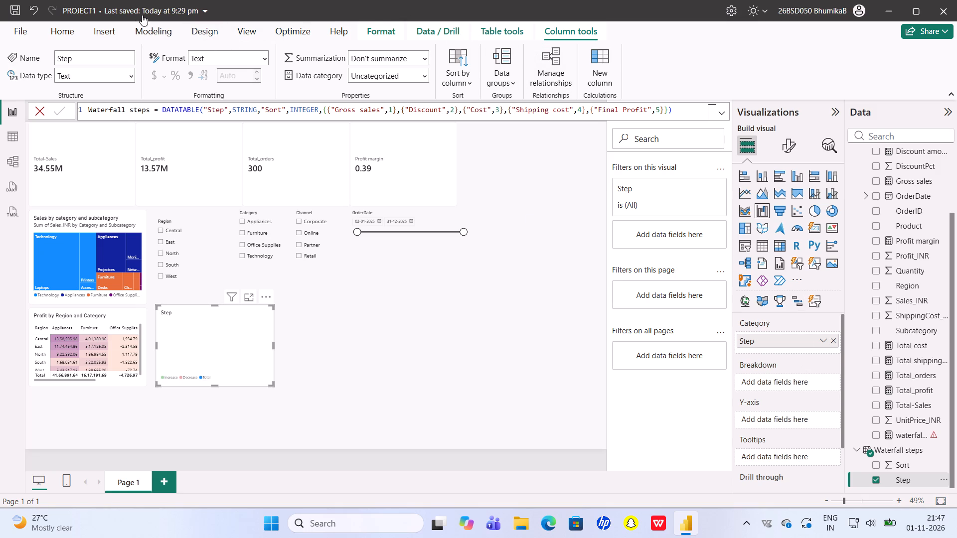
# Create a new measure in the Waterfall steps table and name it Waterfall amount in its formula.
pyautogui.click(157, 38)
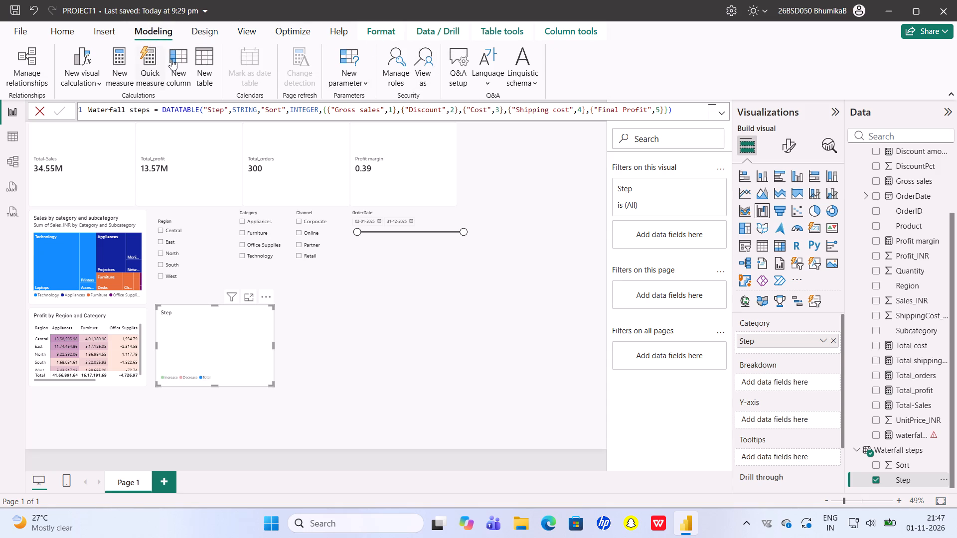
pyautogui.click(119, 53)
pyautogui.press('BackSpace')
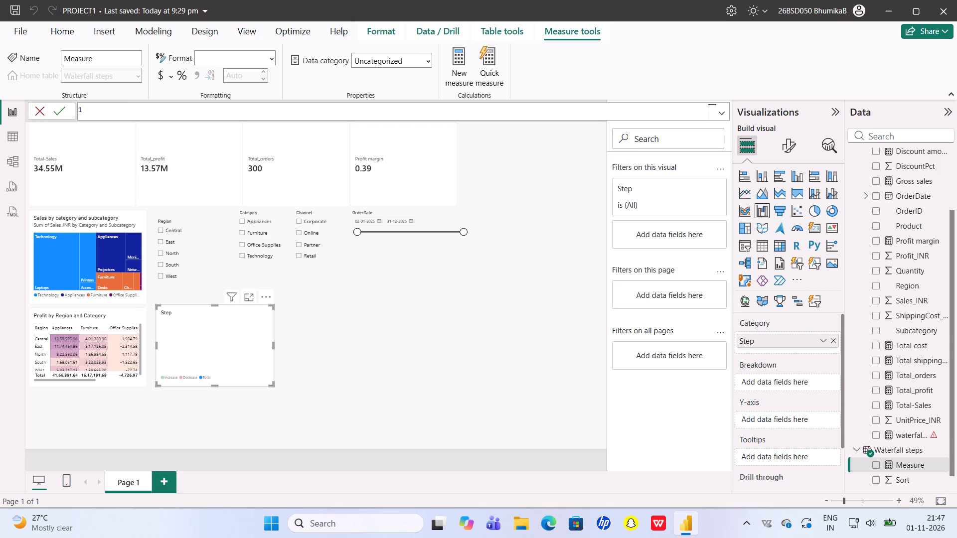
pyautogui.write('Waterfall amount')
pyautogui.press('space')
pyautogui.write('=')
pyautogui.press('space')
# Begin the Waterfall amount formula with SWITCH evaluating SELECTEDVALUE('Waterfall steps'[Step]).
pyautogui.hotkey('shift', 's')
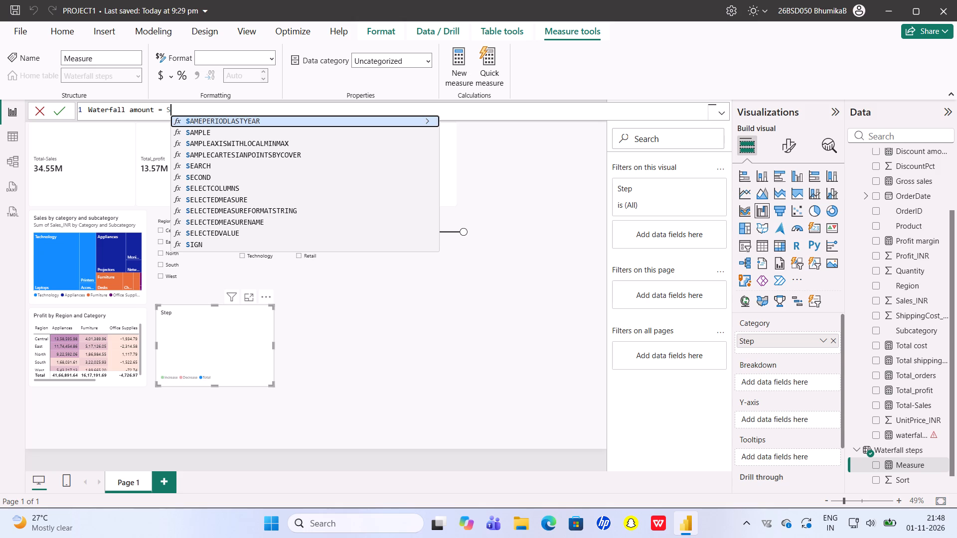
pyautogui.press('w')
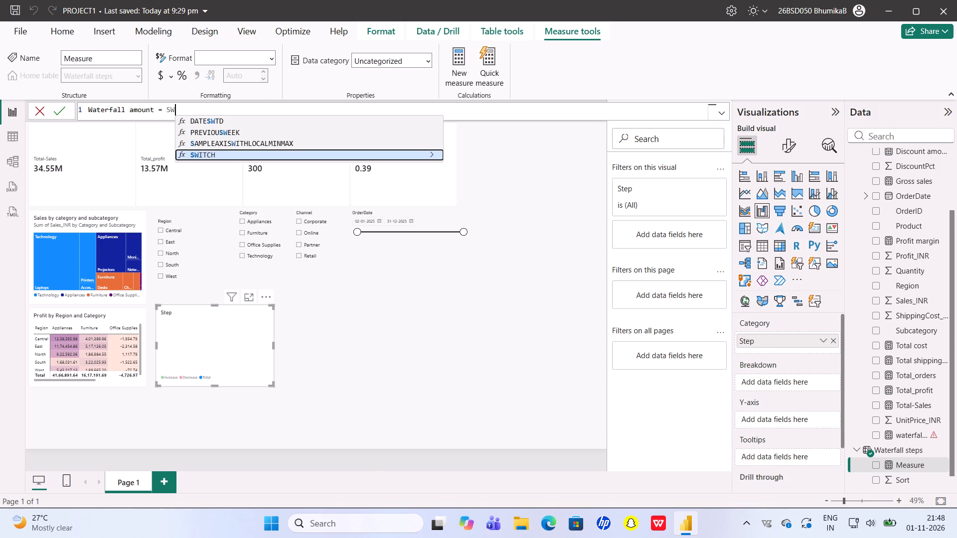
pyautogui.click(208, 149)
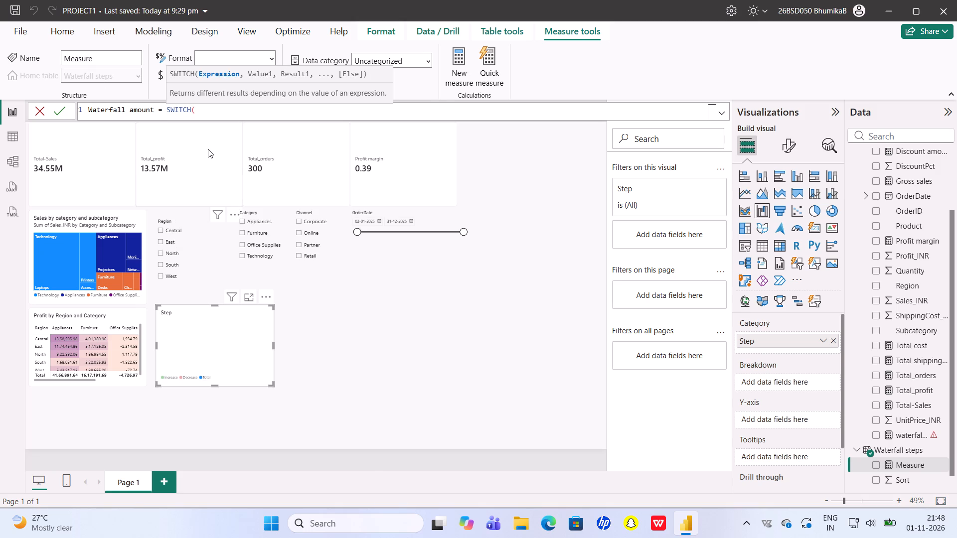
pyautogui.write('SELE')
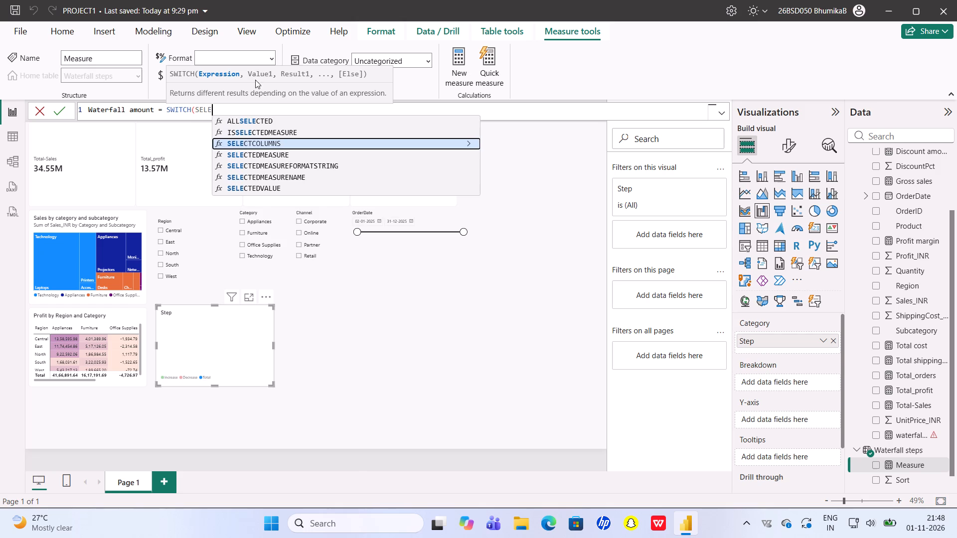
pyautogui.click(274, 184)
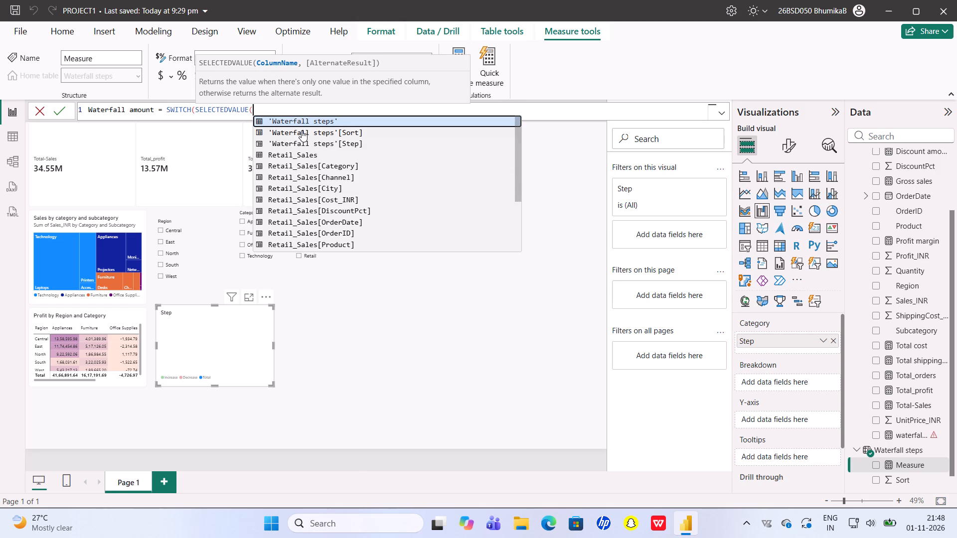
pyautogui.click(308, 142)
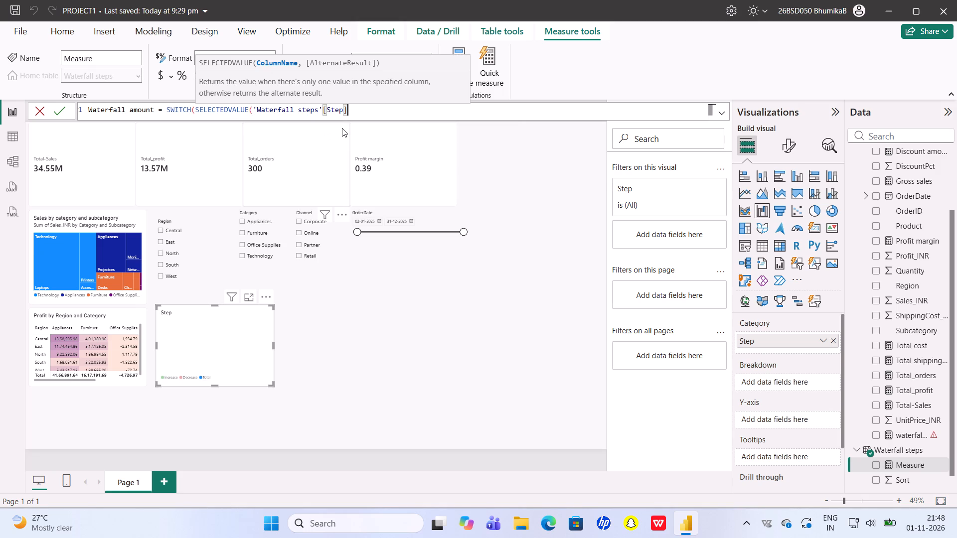
pyautogui.write('),')
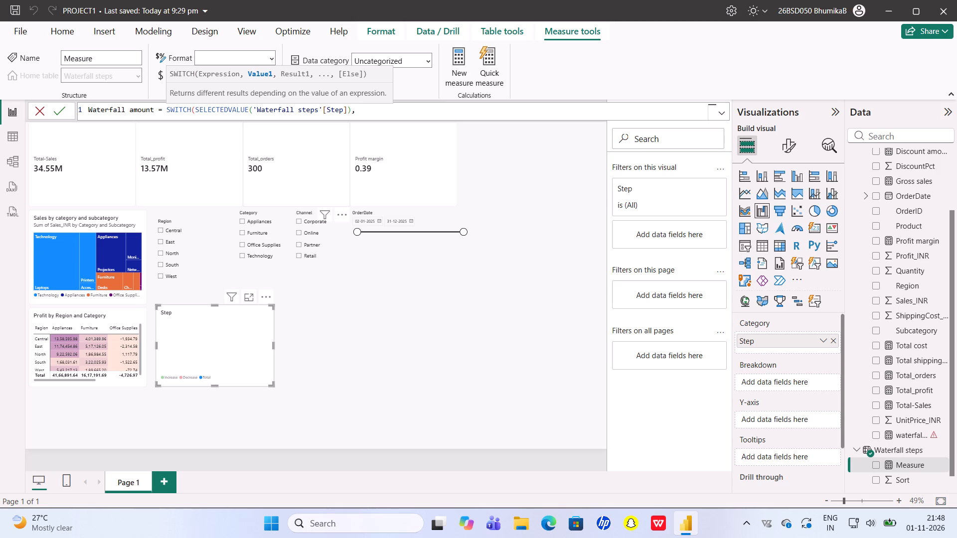
# Add the first SWITCH case, "Gross sales", returning the [Gross sales] measure.
pyautogui.hotkey('shift', '"')
pyautogui.press('g')
pyautogui.press('r')
pyautogui.press('BackSpace')
pyautogui.write('rosss')
pyautogui.press('space')
pyautogui.write('s')
pyautogui.press('BackSpace')
pyautogui.press('BackSpace')
pyautogui.press('BackSpace')
pyautogui.press('space')
pyautogui.write('sales"')
pyautogui.press(',')
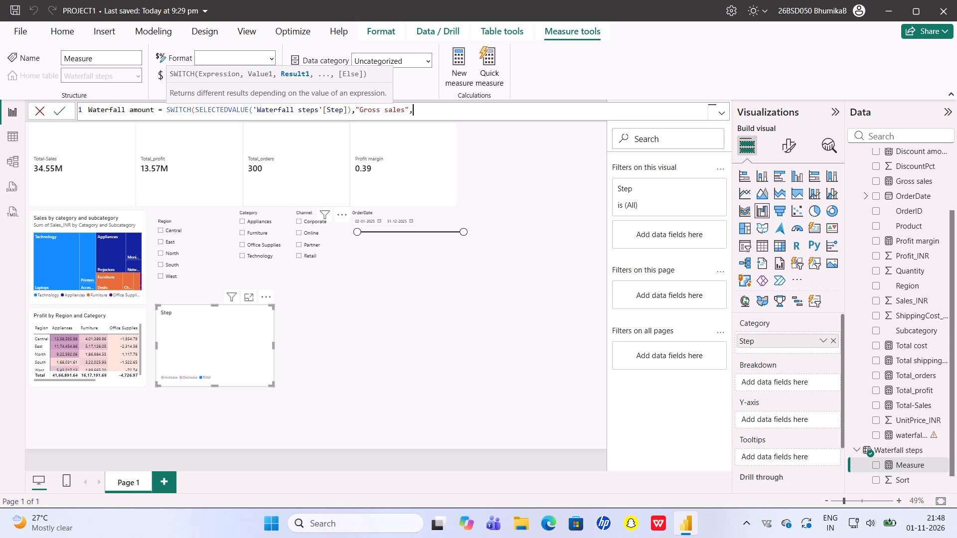
pyautogui.hotkey('shift', '{')
pyautogui.press('BackSpace')
pyautogui.press('[')
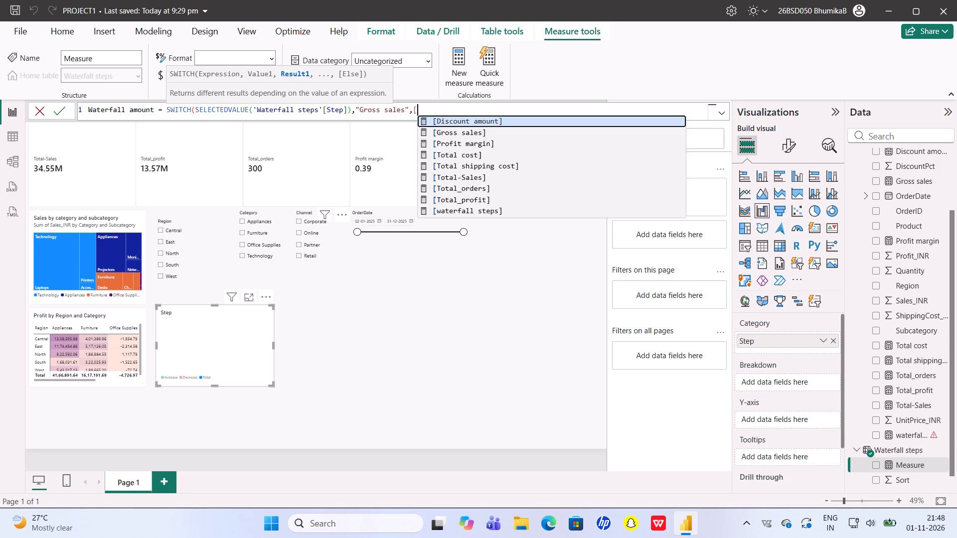
pyautogui.click(450, 130)
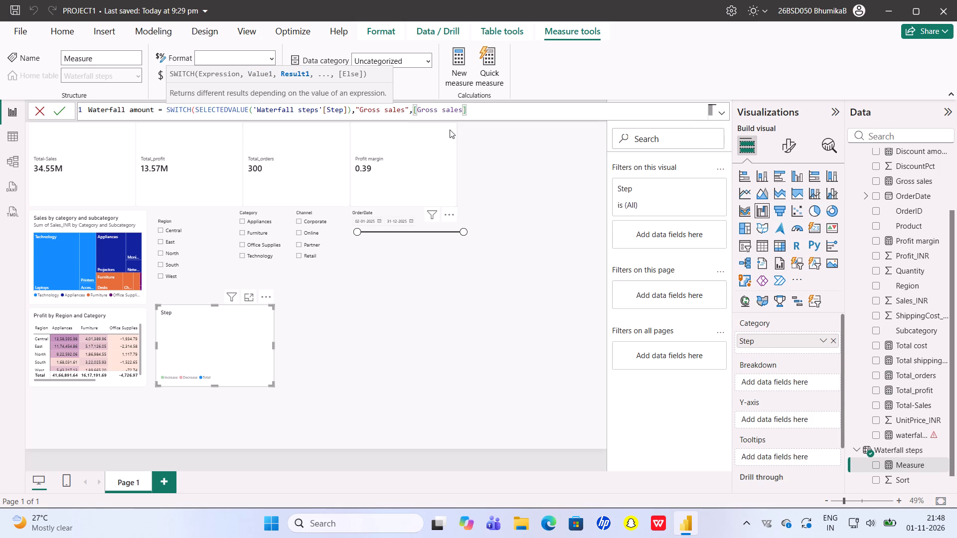
pyautogui.press(',')
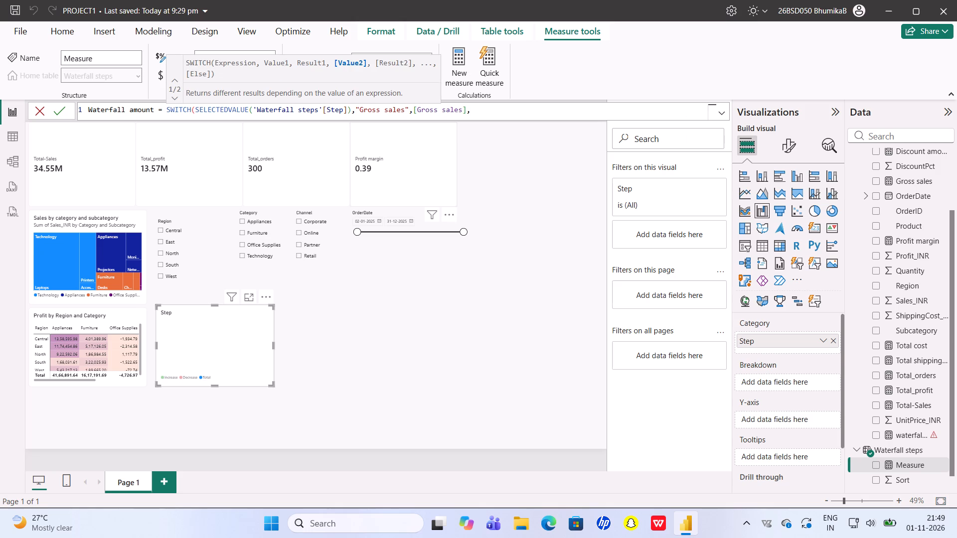
# Extend the SWITCH formula with "Discount"-[Discount amount], followed by a comma.
pyautogui.hotkey('shift', '"')
pyautogui.write('Discount')
pyautogui.hotkey('shift', ':')
pyautogui.press('BackSpace')
pyautogui.hotkey('shift', '"')
pyautogui.press('-')
pyautogui.press('[')
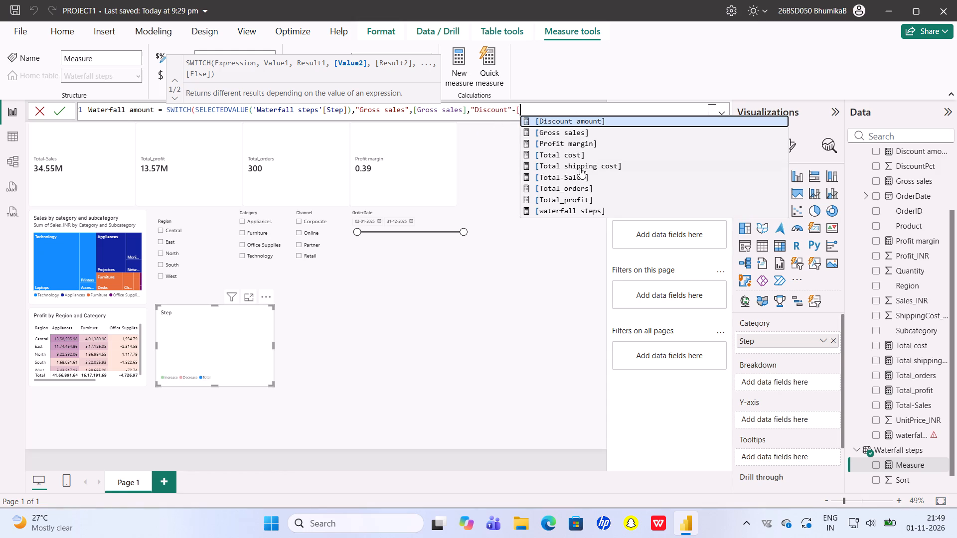
pyautogui.click(589, 122)
pyautogui.press(',')
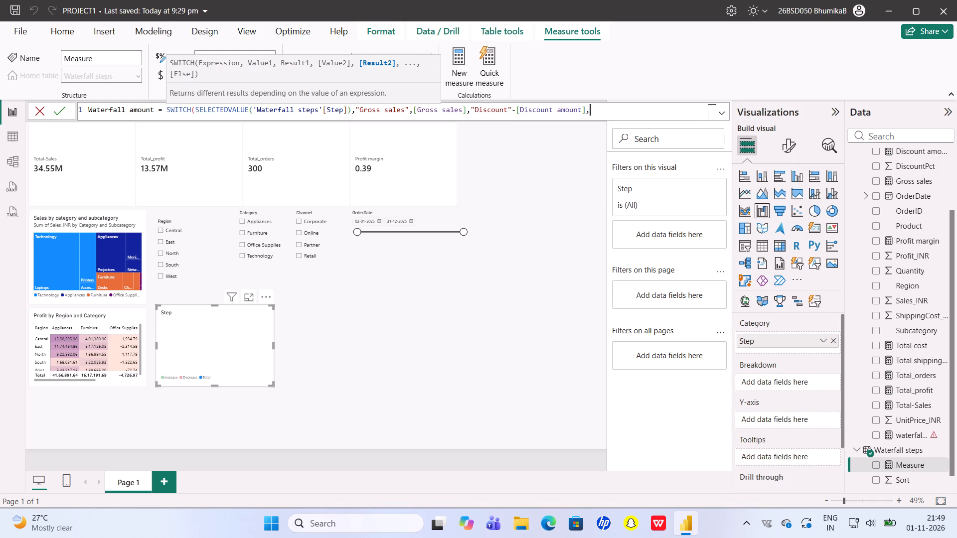
# Add the "Cost" case to the SWITCH formula, returning the negative [Total cost] measure.
pyautogui.hotkey('shift', '"')
pyautogui.write('Cost')
pyautogui.hotkey('shift', '"')
pyautogui.press(',')
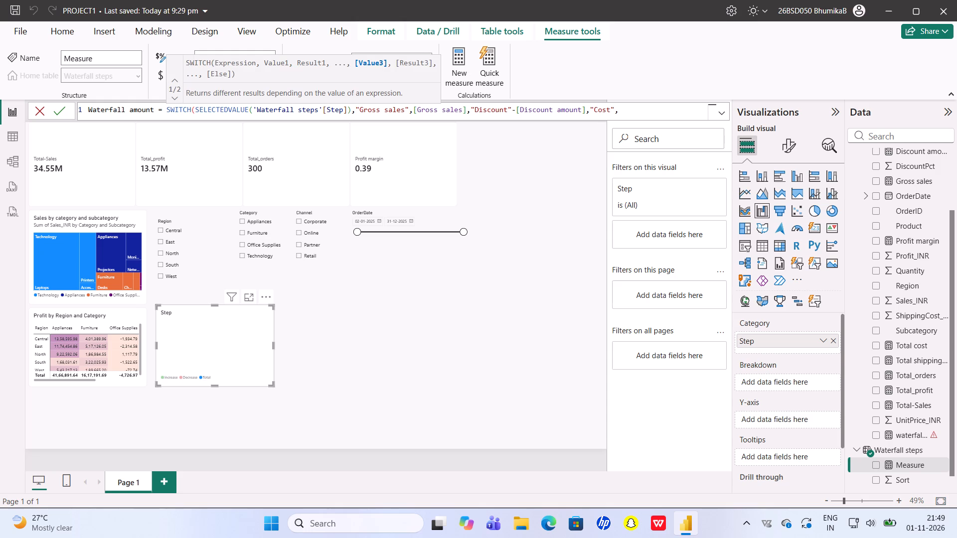
pyautogui.press('-')
pyautogui.press('[')
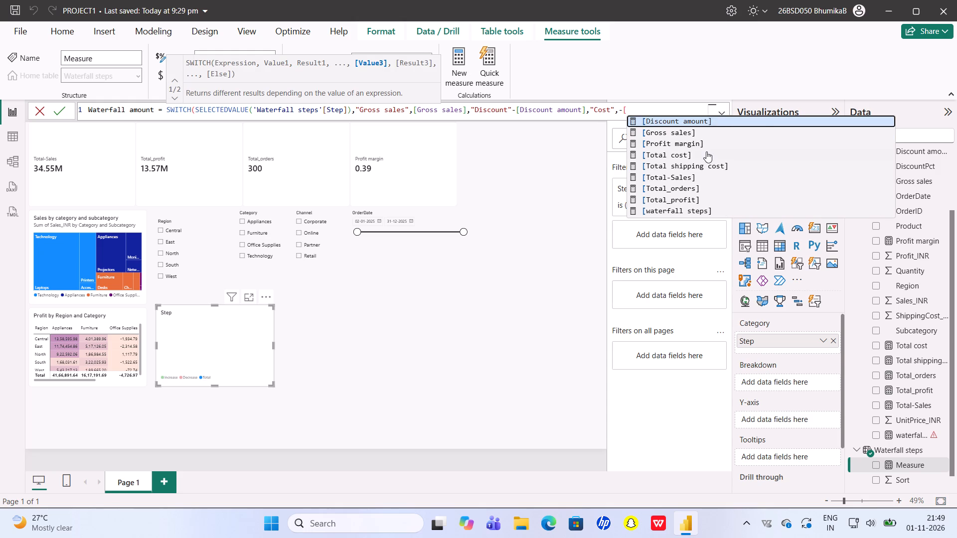
pyautogui.click(706, 154)
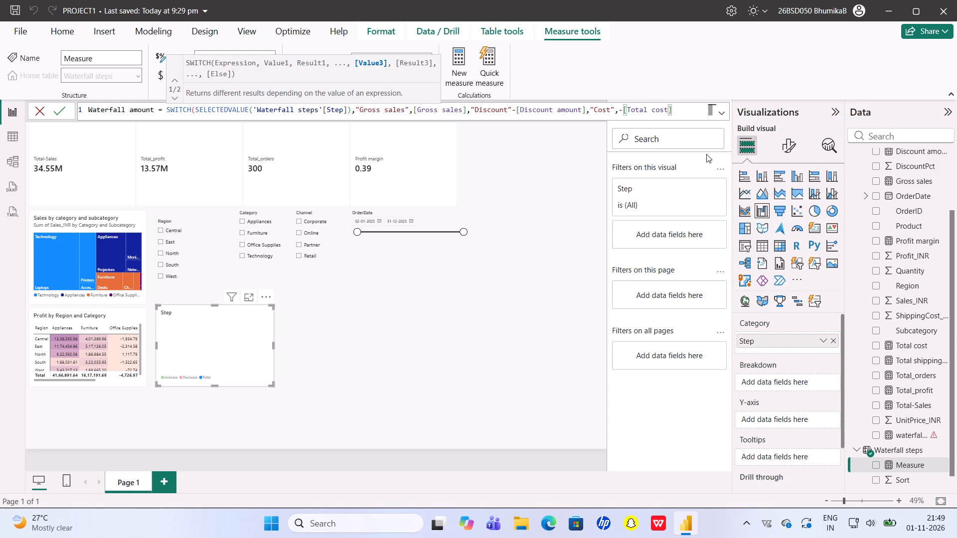
# Add the "Shipping cost" case to the SWITCH formula, returning the negative [Total shipping cost] measure.
pyautogui.write(',"')
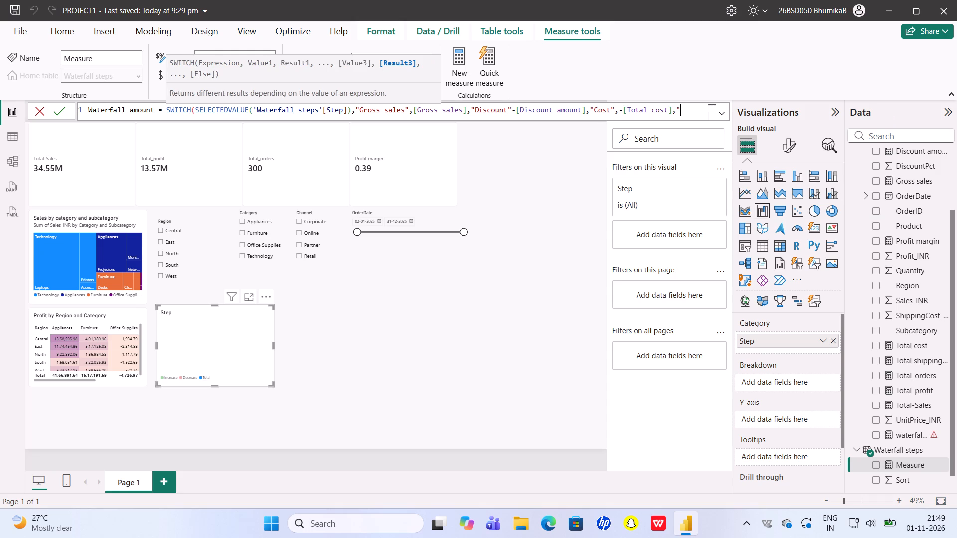
pyautogui.write('Shipping cost')
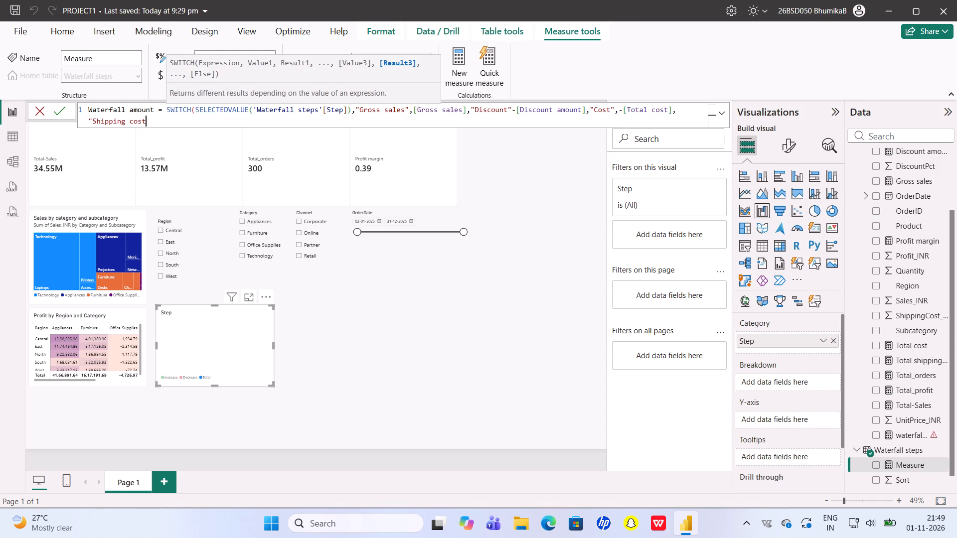
pyautogui.hotkey('shift', '"')
pyautogui.press(',')
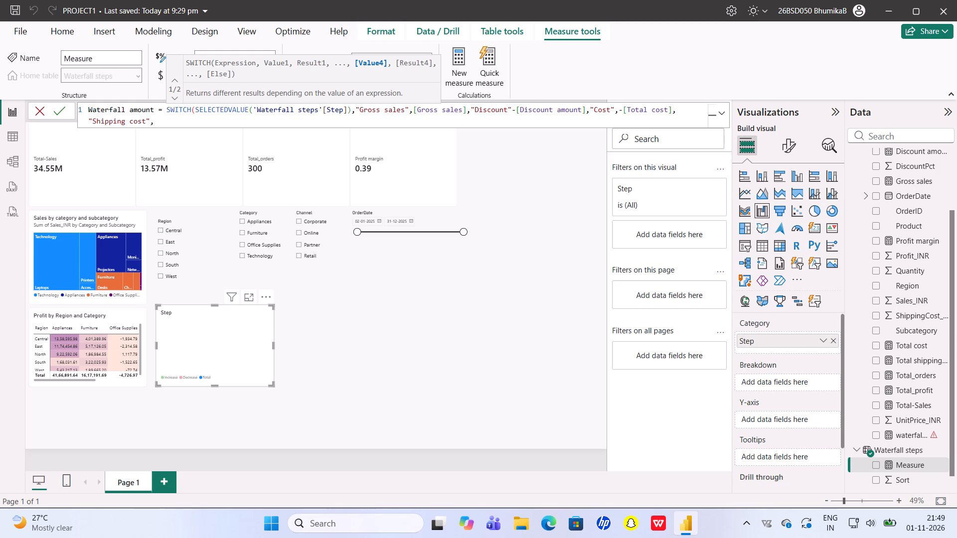
pyautogui.press('-')
pyautogui.press('[')
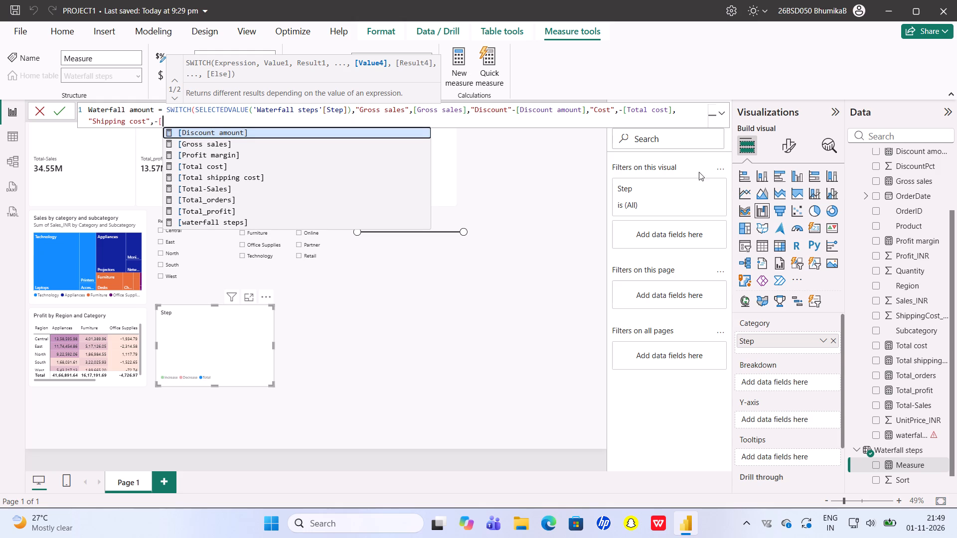
pyautogui.click(269, 175)
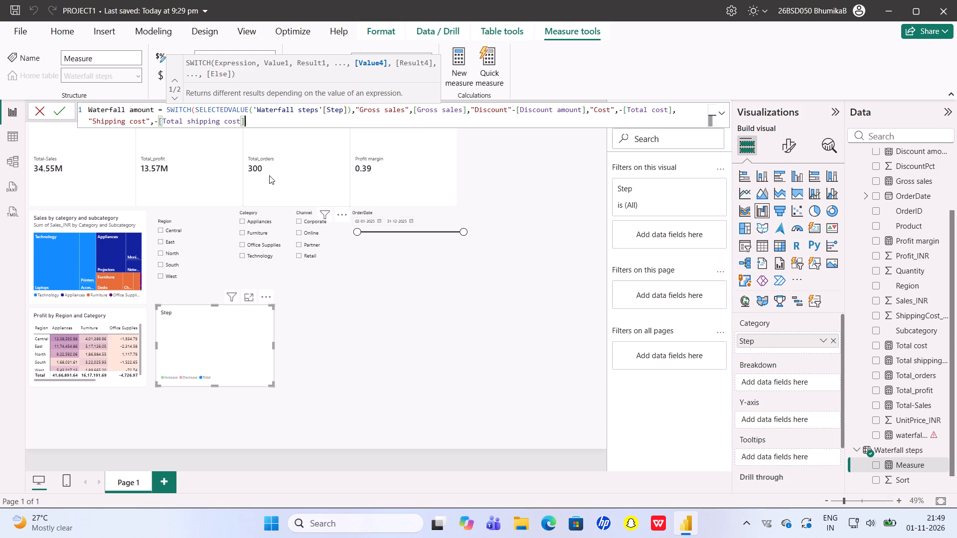
# Add the final SWITCH case, "Final profit", returning [Total_profit], then close and commit the Waterfall amount formula.
pyautogui.press(',')
pyautogui.hotkey('shift', '"')
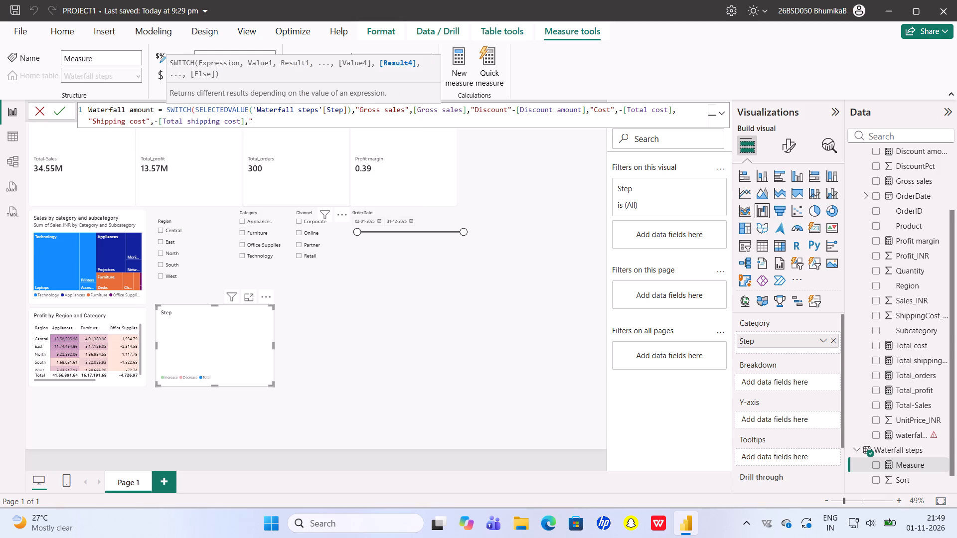
pyautogui.write('Final prp')
pyautogui.press('BackSpace')
pyautogui.write('ofit')
pyautogui.write('",')
pyautogui.press('[')
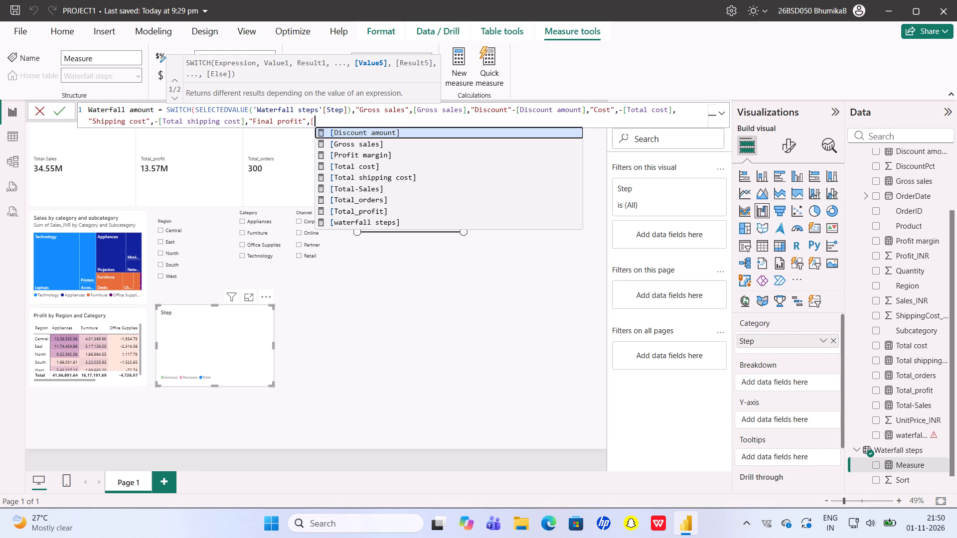
pyautogui.click(371, 211)
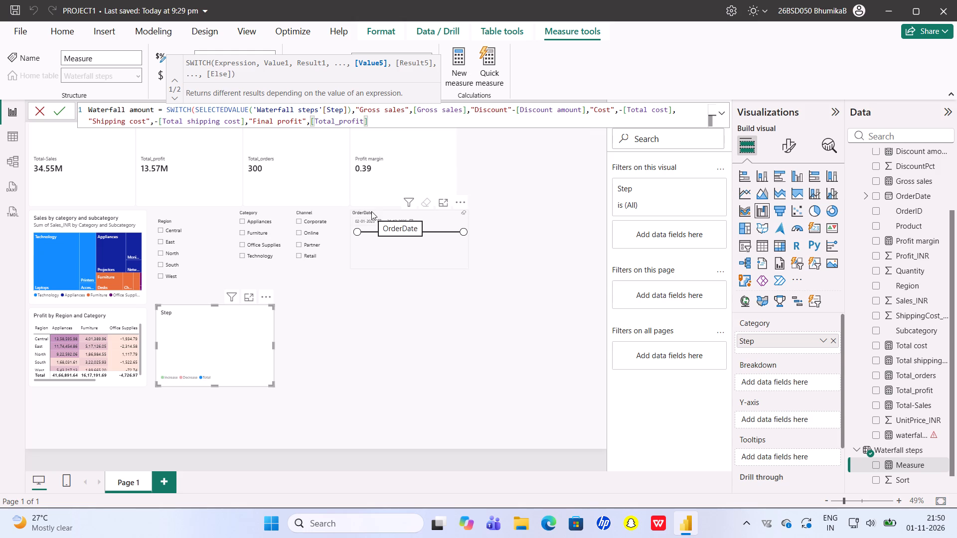
pyautogui.hotkey('shift', ')')
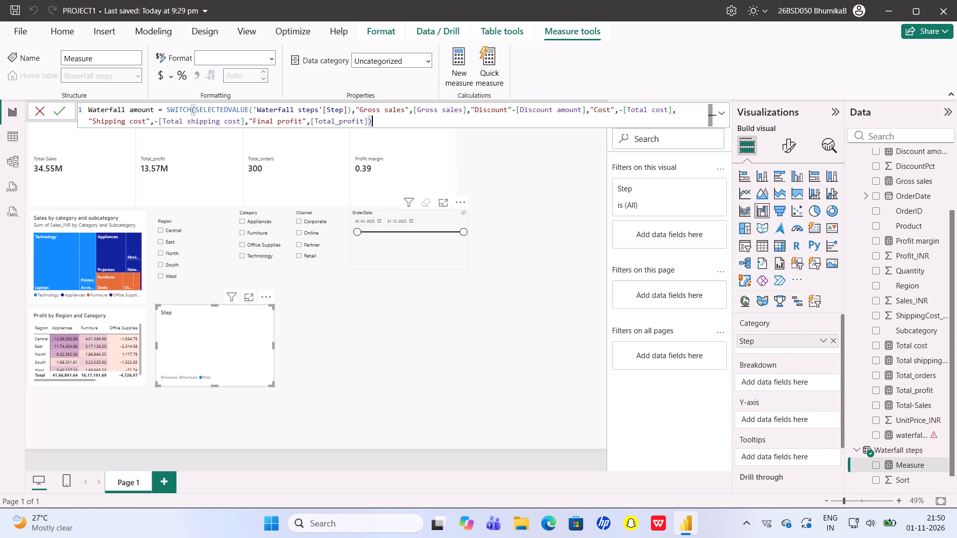
pyautogui.press('Return')
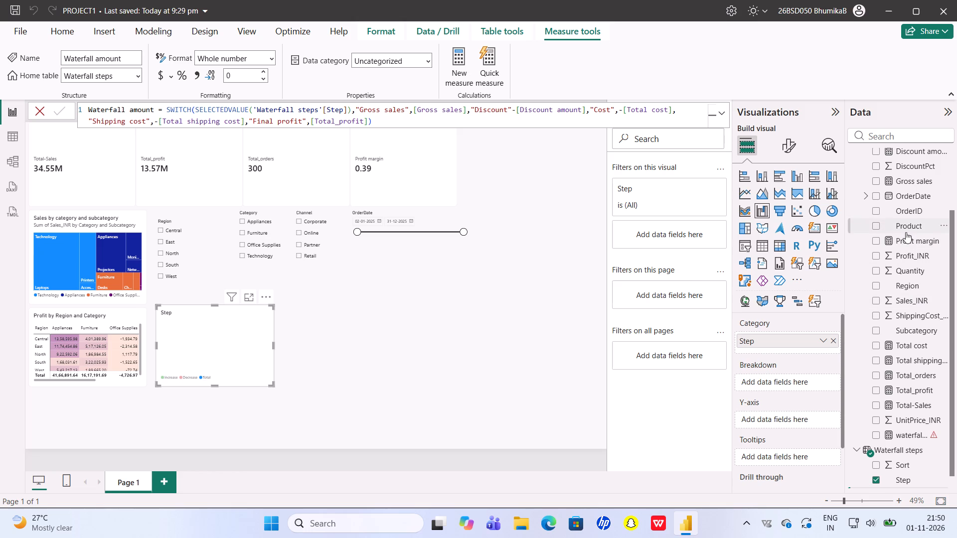
# Add the Waterfall amount measure from the Waterfall steps table to the waterfall chart's Y-axis.
pyautogui.scroll(-1, 906, 232)
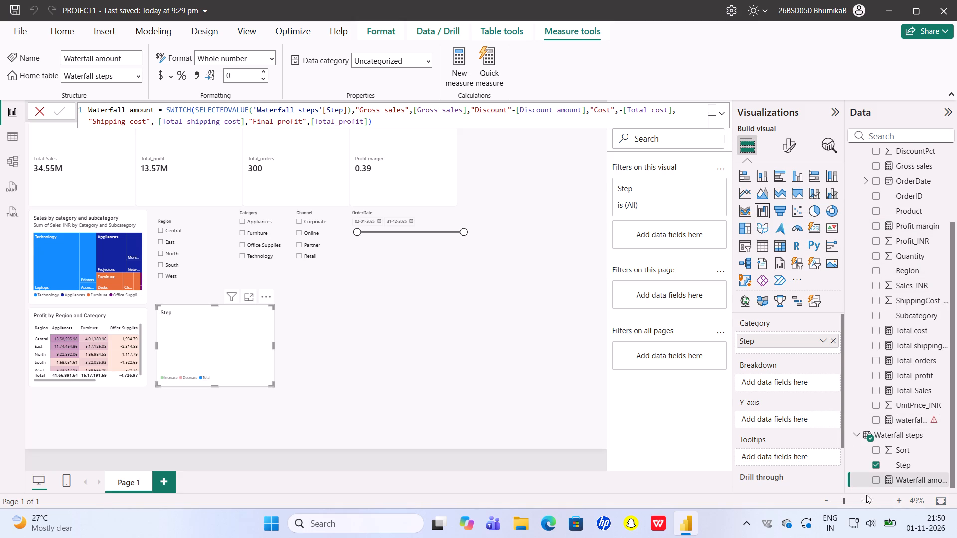
pyautogui.click(875, 481)
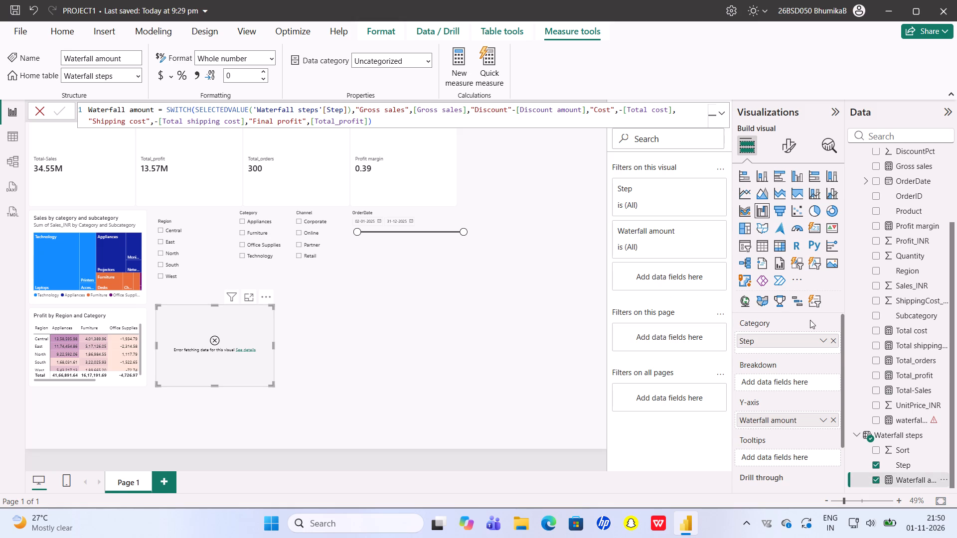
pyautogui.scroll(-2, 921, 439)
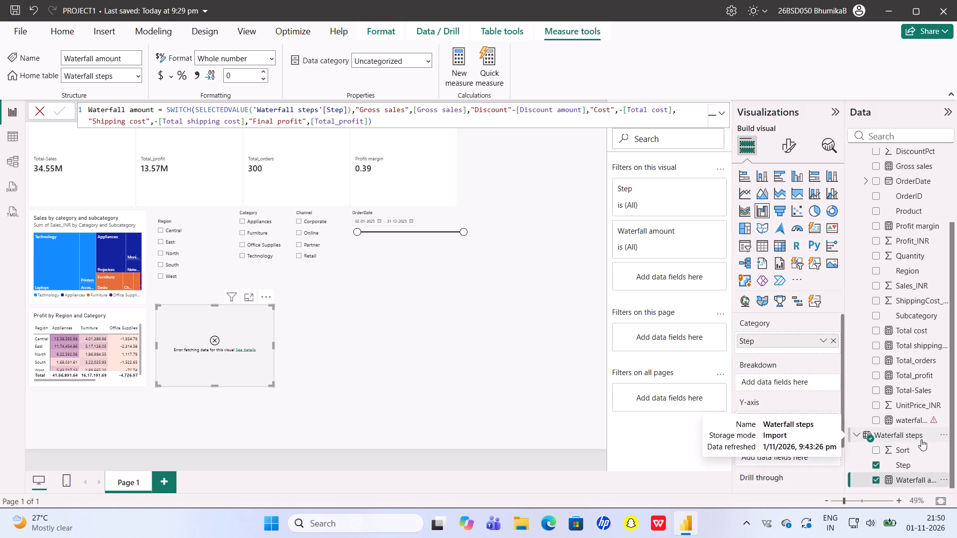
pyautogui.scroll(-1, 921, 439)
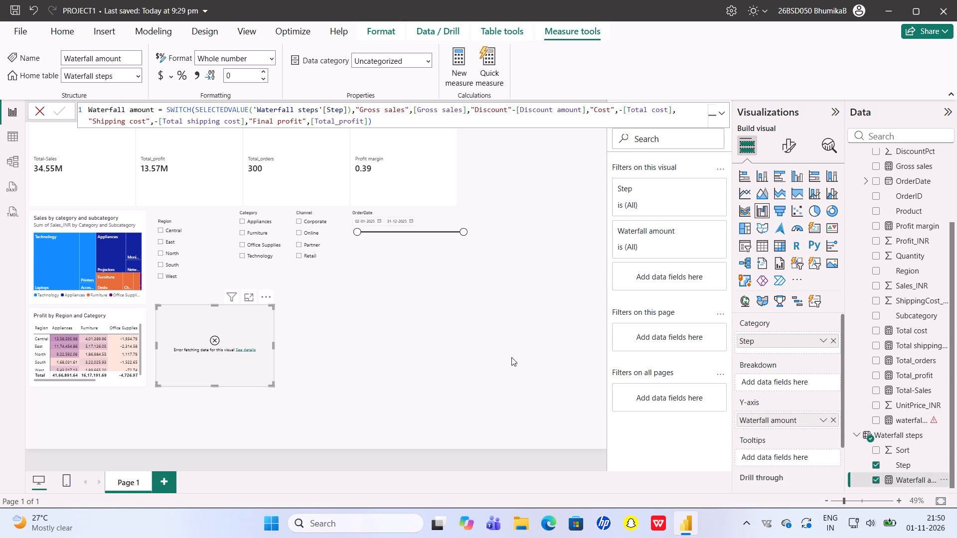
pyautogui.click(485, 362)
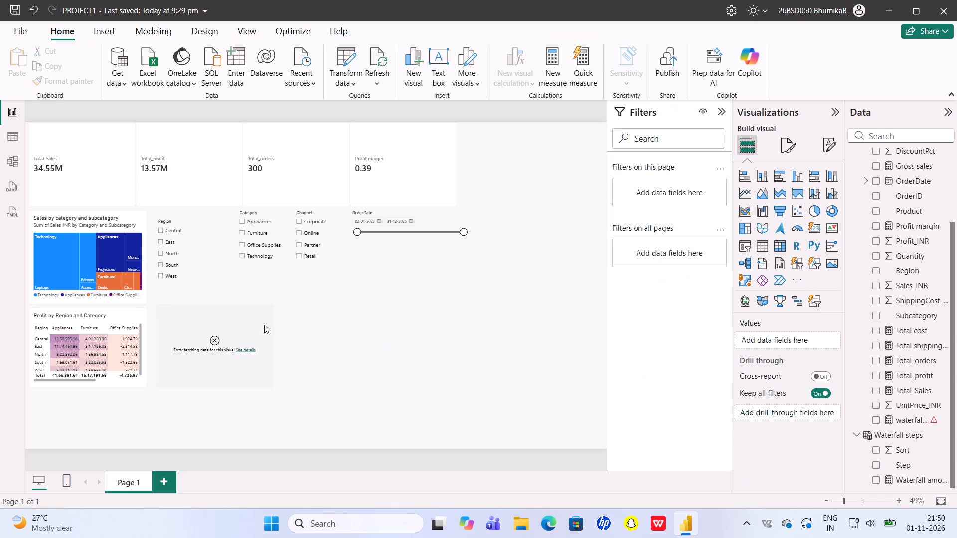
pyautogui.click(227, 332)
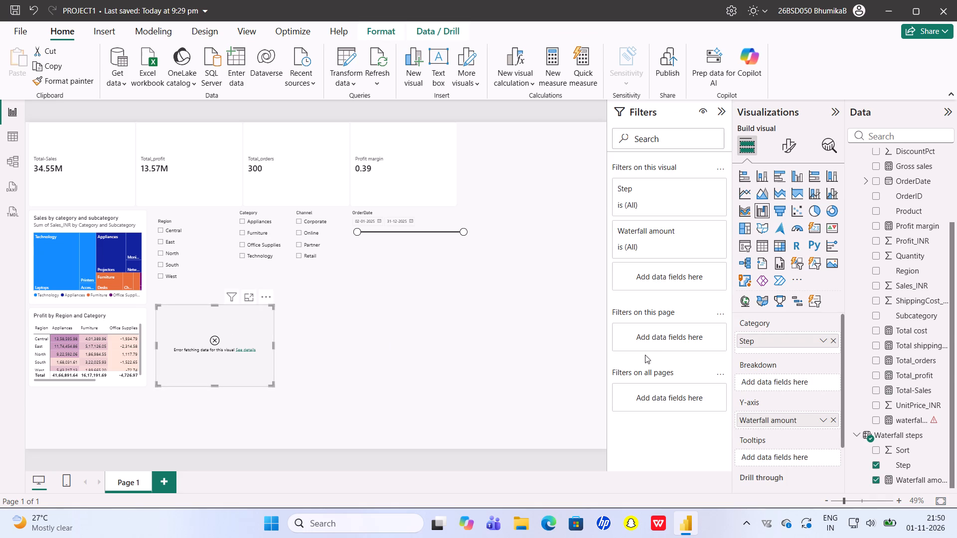
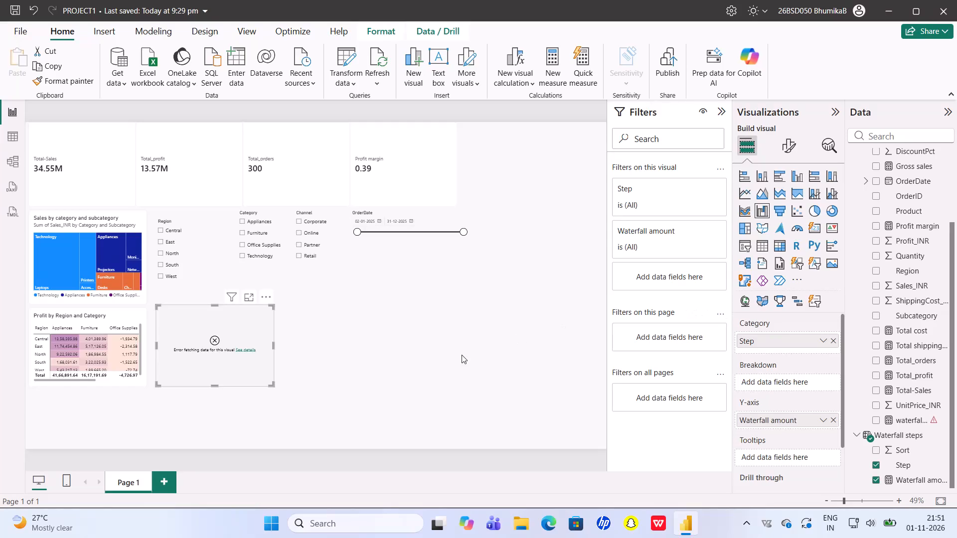
# Examine the technical details of the waterfall chart's data-fetching error, then close them.
pyautogui.click(250, 348)
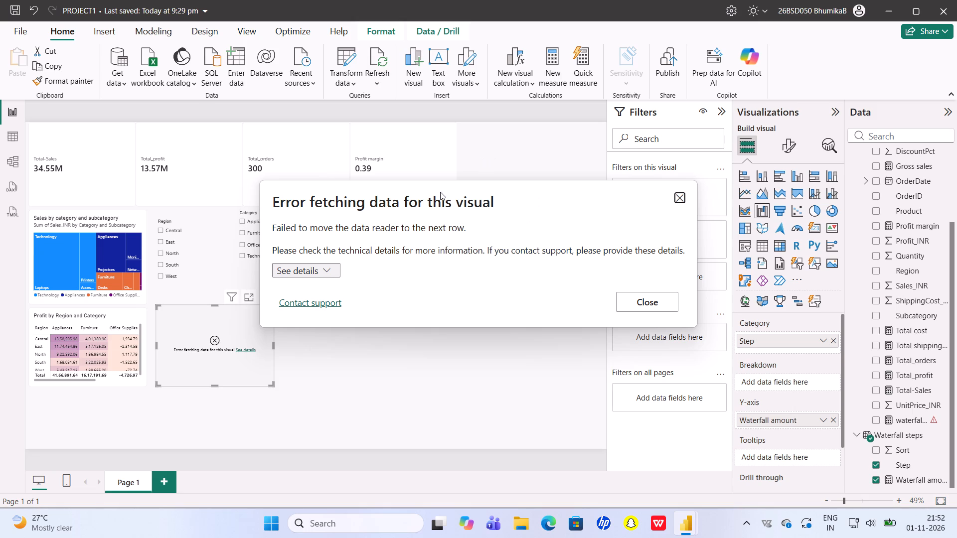
pyautogui.click(326, 264)
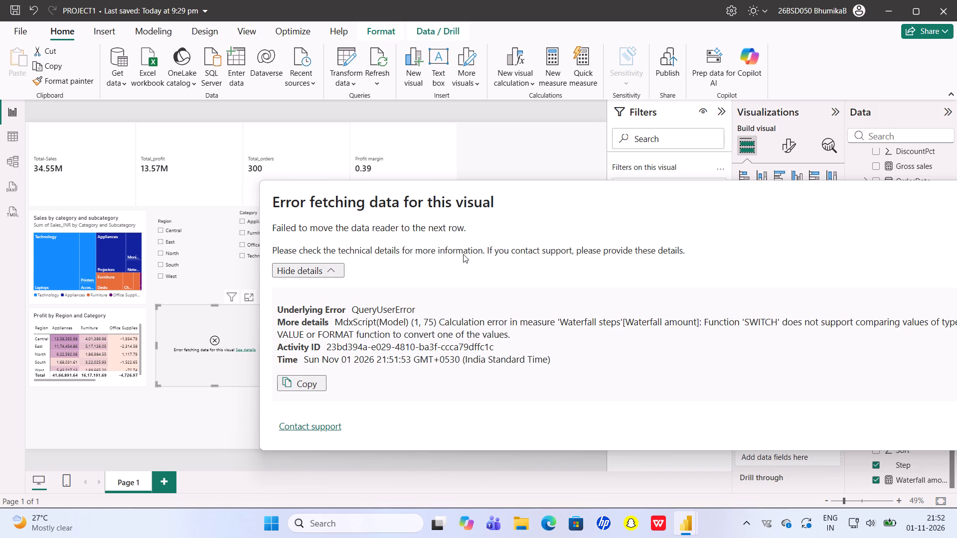
pyautogui.hscroll(-4, 463, 254)
pyautogui.click(313, 269)
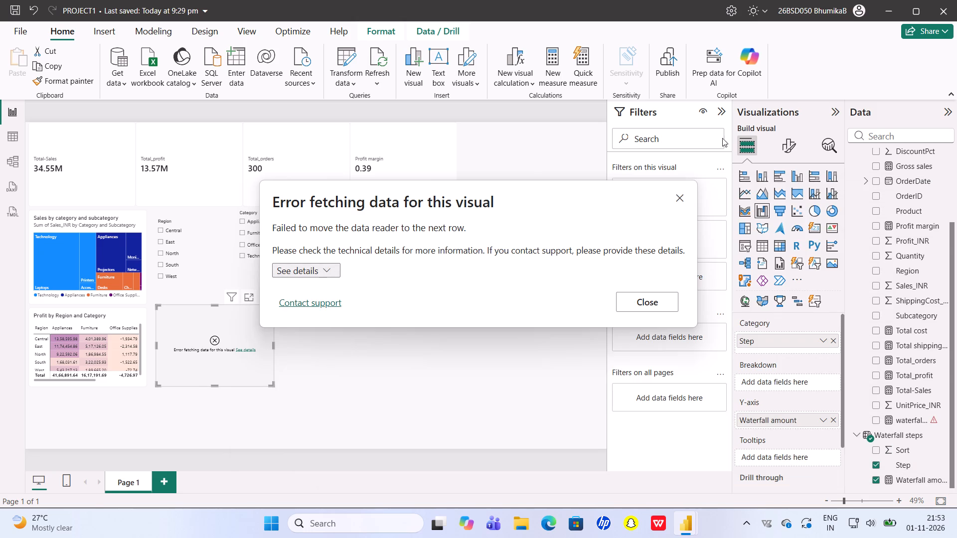
pyautogui.click(679, 199)
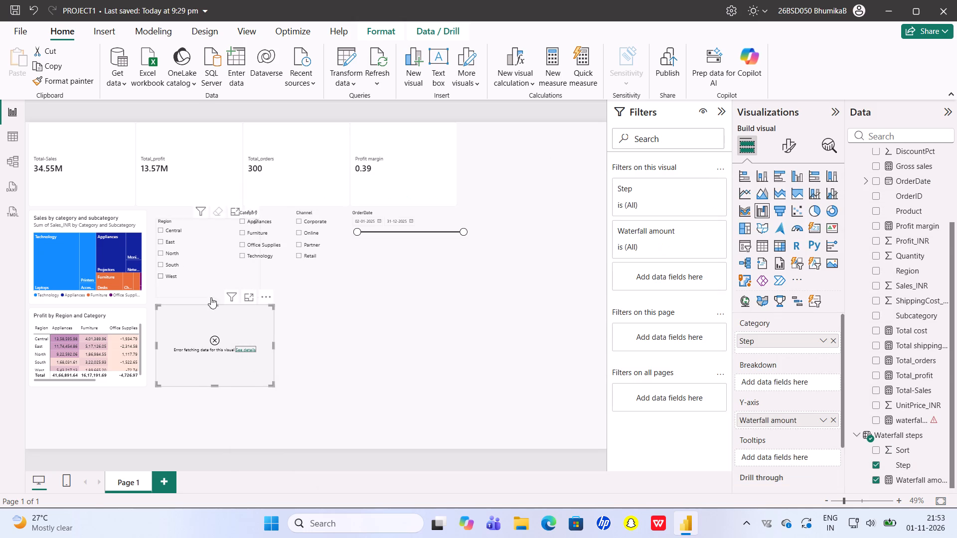
pyautogui.click(210, 326)
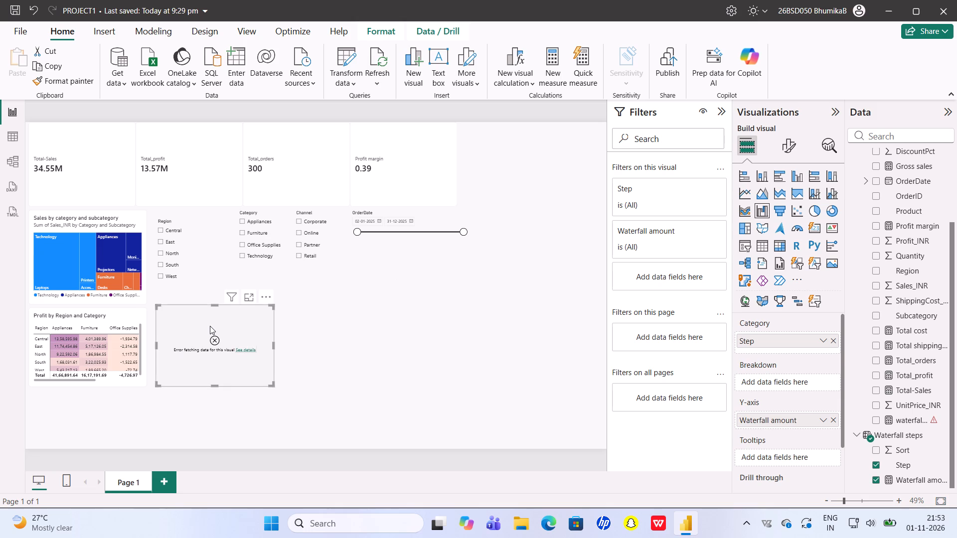
pyautogui.click(210, 326)
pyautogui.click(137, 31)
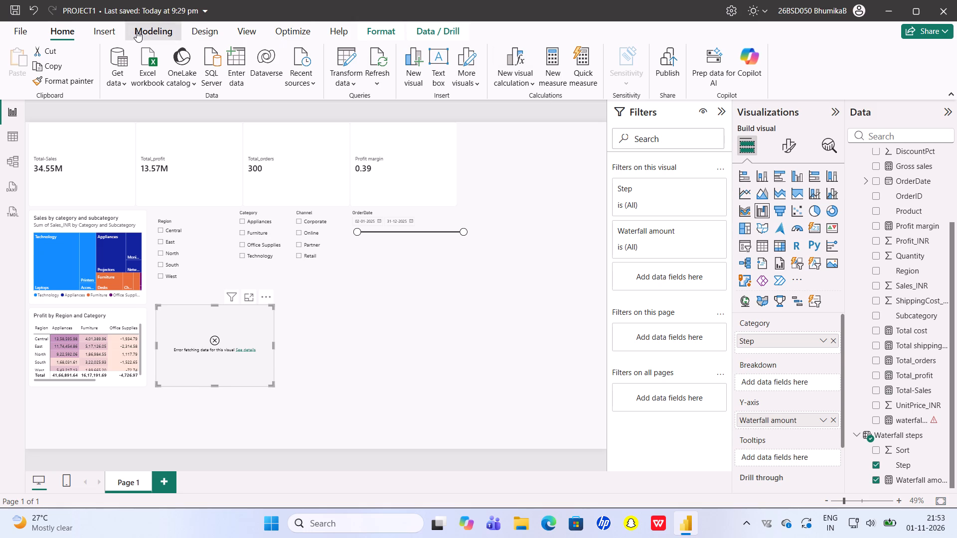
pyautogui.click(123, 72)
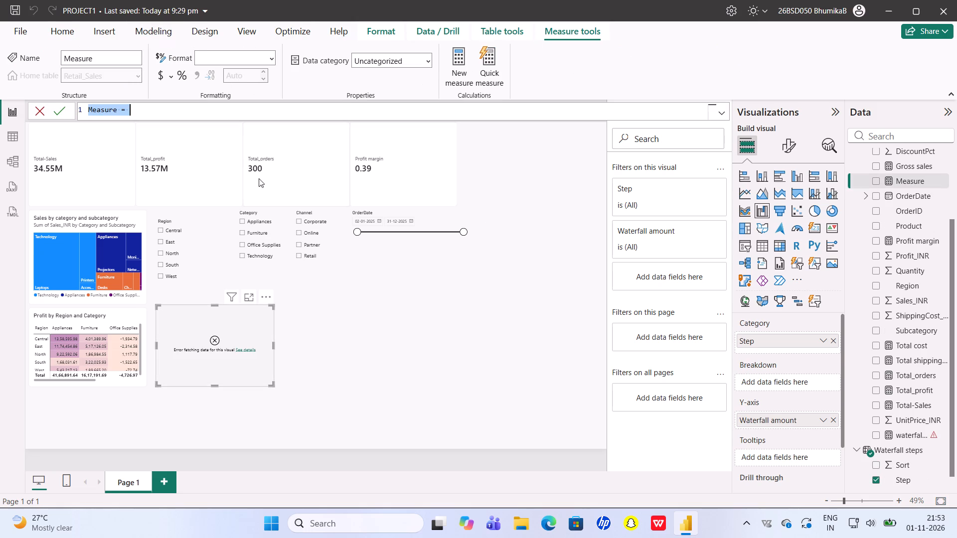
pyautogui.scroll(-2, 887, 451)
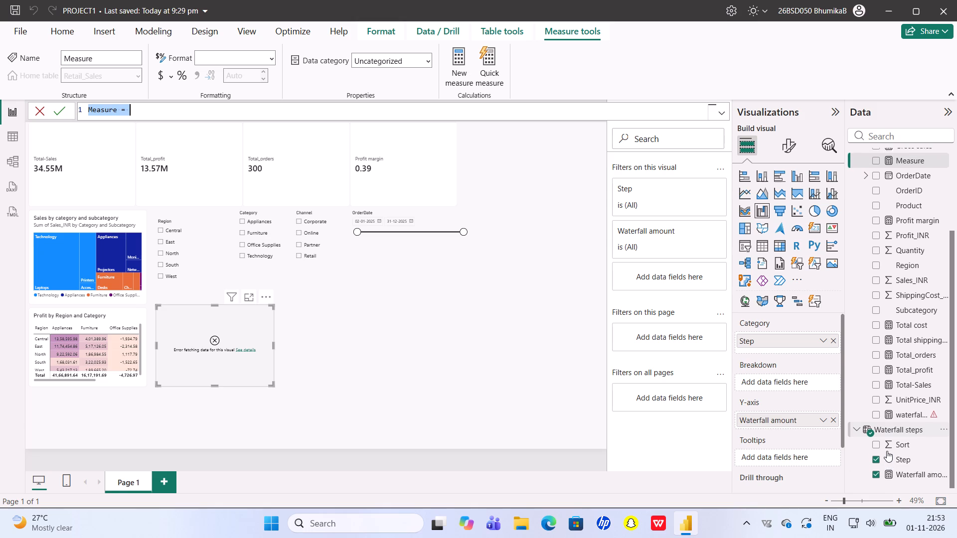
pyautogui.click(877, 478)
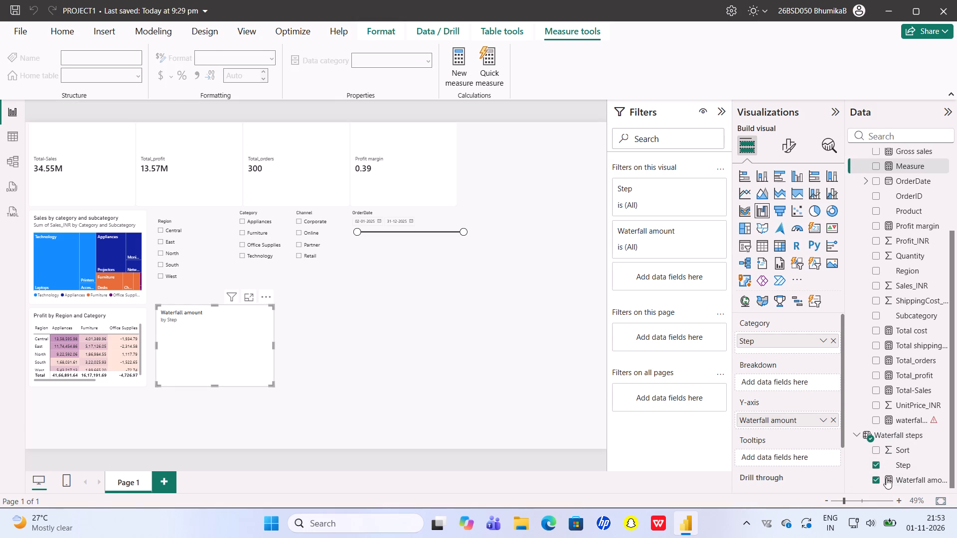
# Add BLANK() as the final else result of the SWITCH in the Waterfall amount measure and commit the formula.
pyautogui.click(899, 478)
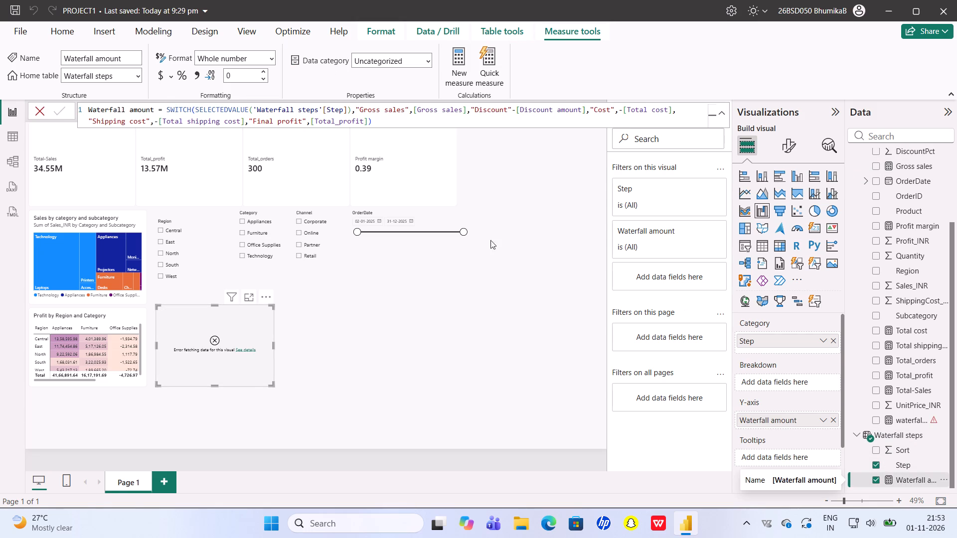
pyautogui.click(380, 122)
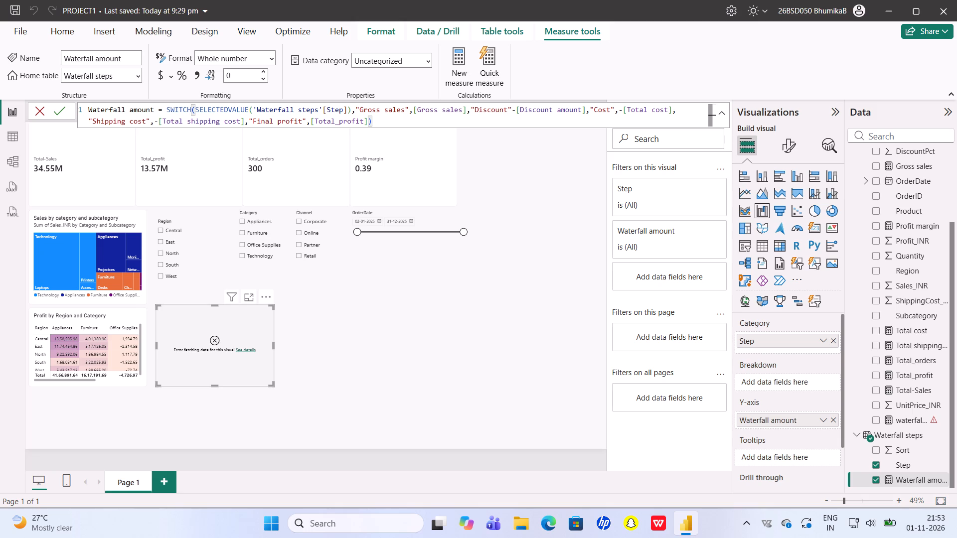
pyautogui.press('BackSpace')
pyautogui.press('space')
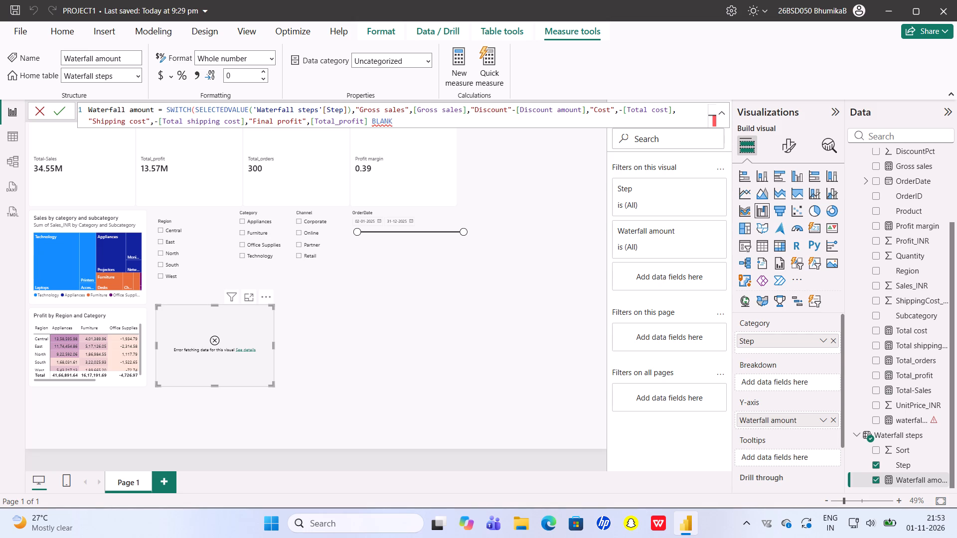
pyautogui.click(366, 121)
pyautogui.click(369, 124)
pyautogui.press(',')
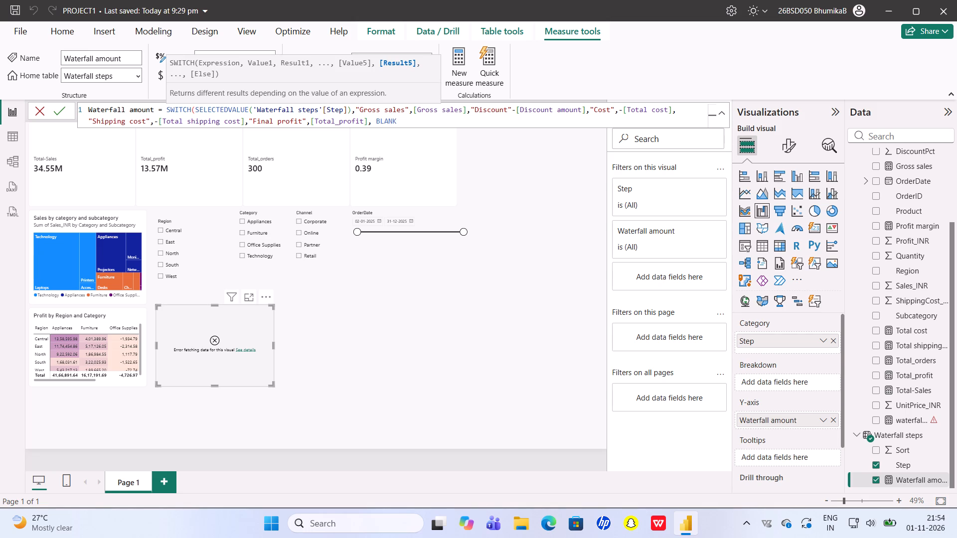
pyautogui.click(399, 123)
pyautogui.press('BackSpace')
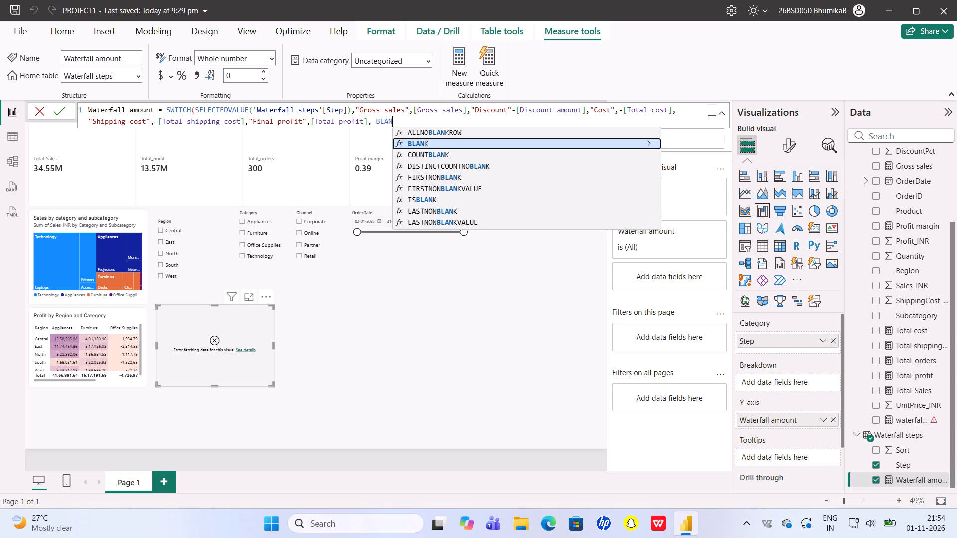
pyautogui.press('BackSpace')
pyautogui.press('BackSpace')
pyautogui.press('BackSpace')
pyautogui.press('BackSpace')
pyautogui.press('BackSpace')
pyautogui.press('b')
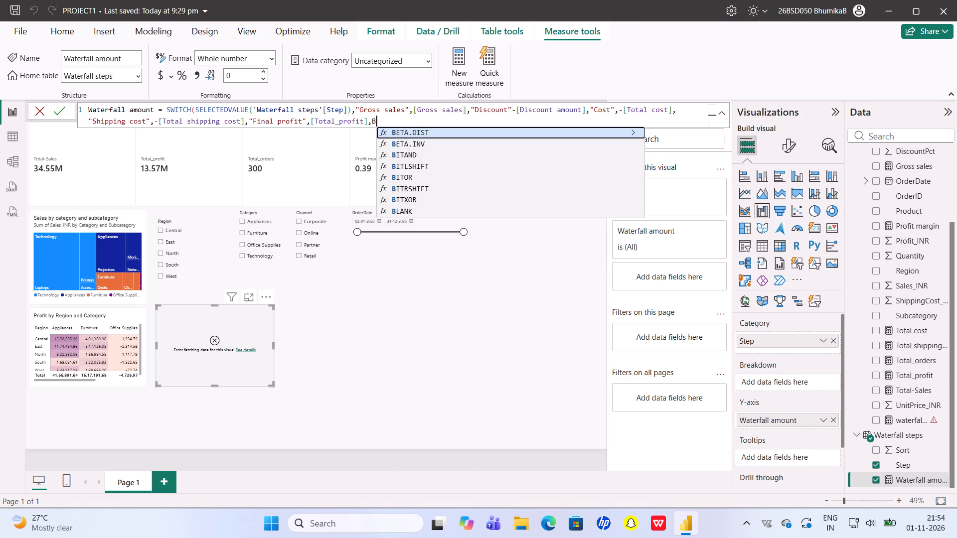
pyautogui.click(423, 209)
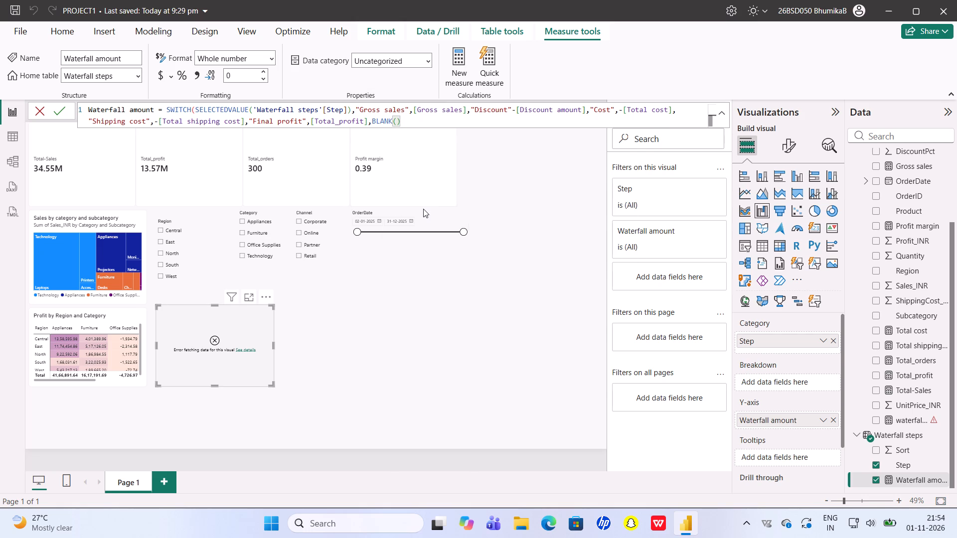
pyautogui.hotkey('shift', ')')
pyautogui.press('Return')
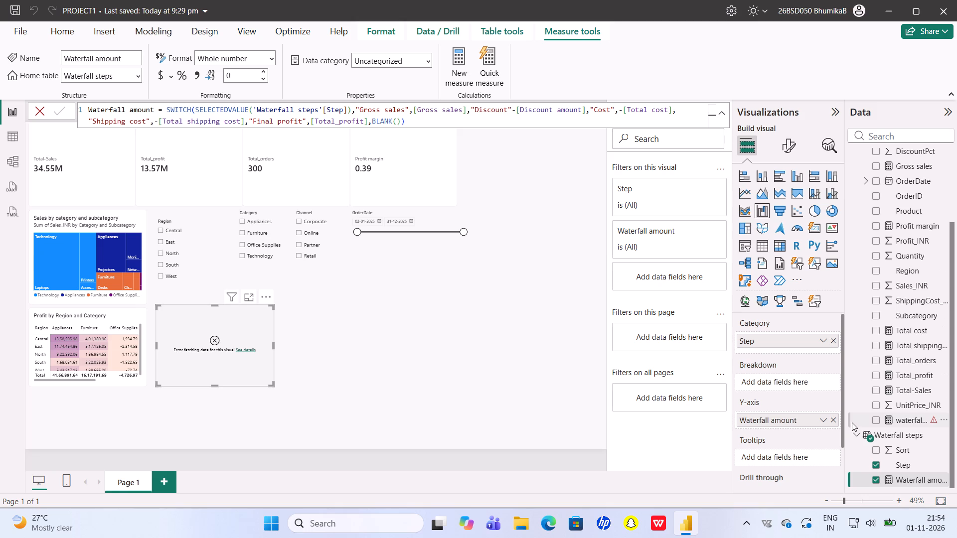
# Recheck the technical details of the waterfall chart's error, then close them.
pyautogui.scroll(-2, 894, 409)
pyautogui.click(242, 351)
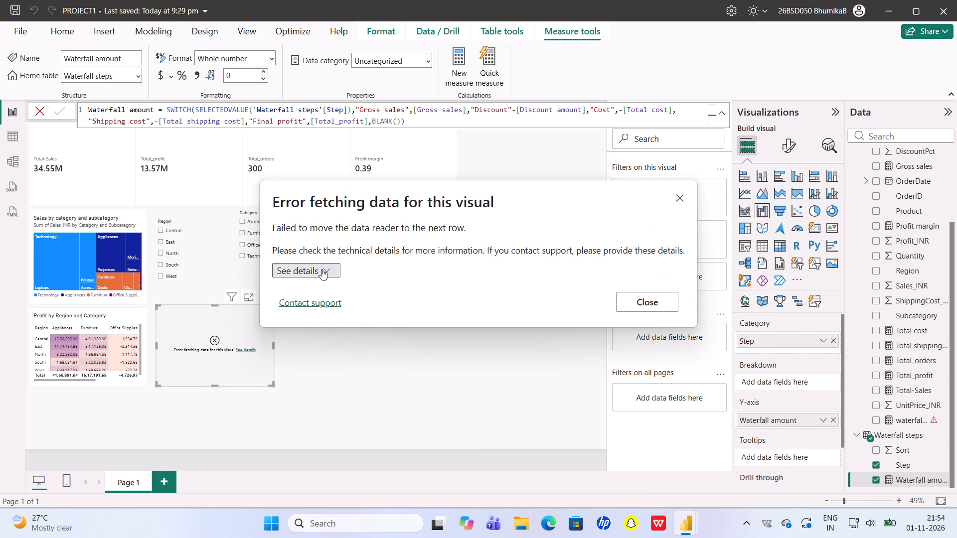
pyautogui.click(321, 269)
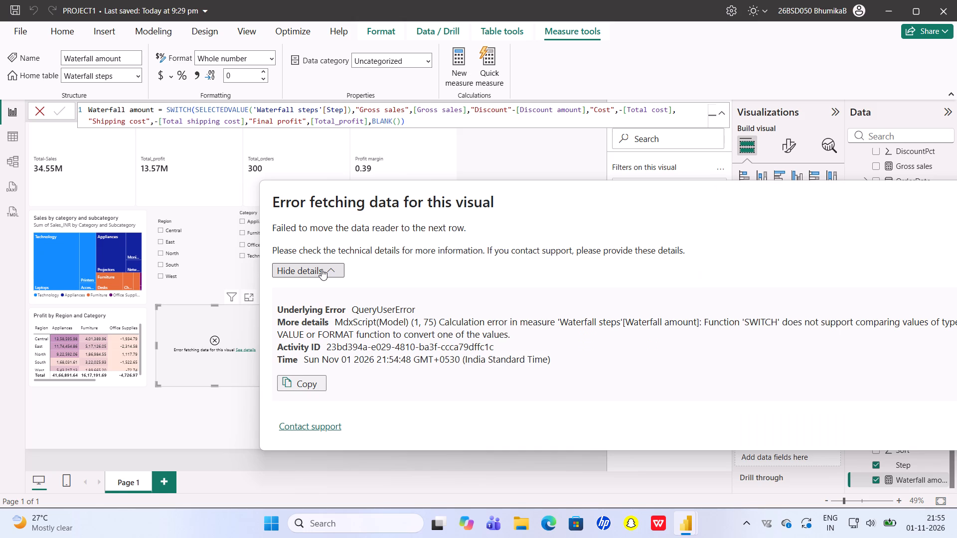
pyautogui.click(321, 269)
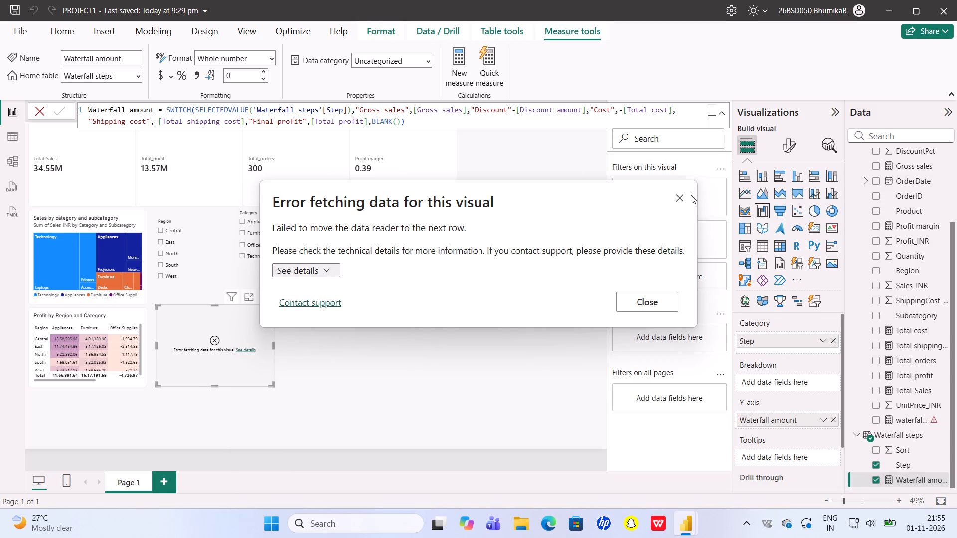
pyautogui.click(687, 196)
pyautogui.click(683, 196)
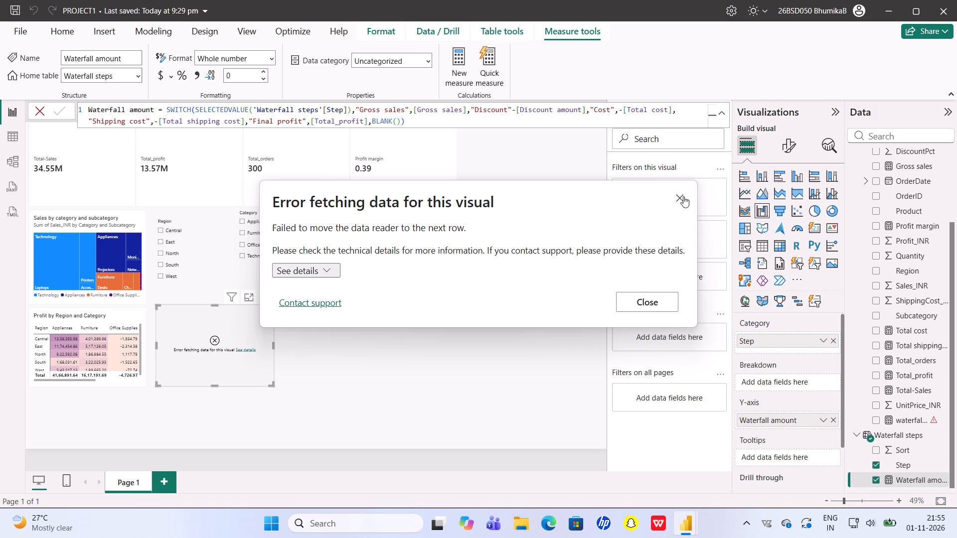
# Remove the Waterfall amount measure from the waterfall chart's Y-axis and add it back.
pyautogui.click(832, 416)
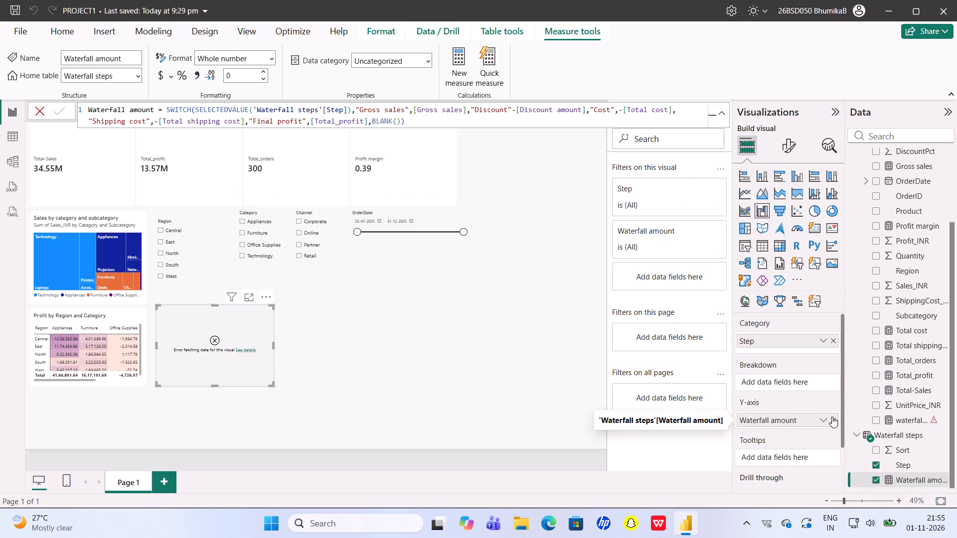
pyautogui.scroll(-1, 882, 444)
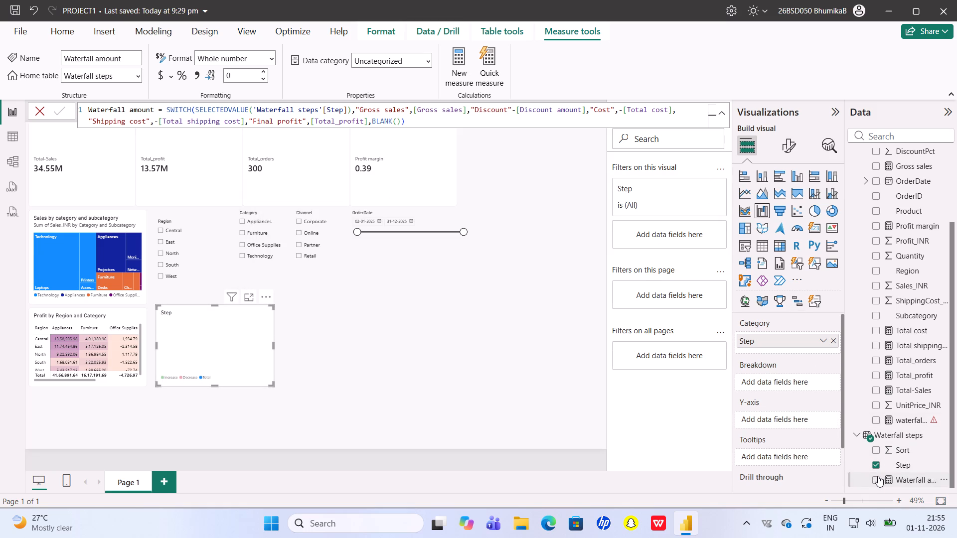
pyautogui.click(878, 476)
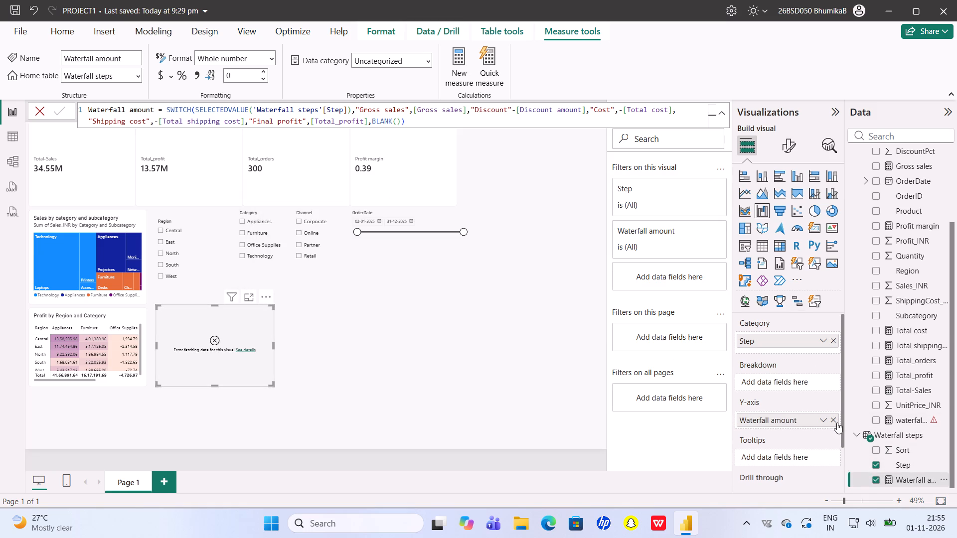
# Remove the Waterfall amount measure from the waterfall chart's Y-axis.
pyautogui.click(833, 417)
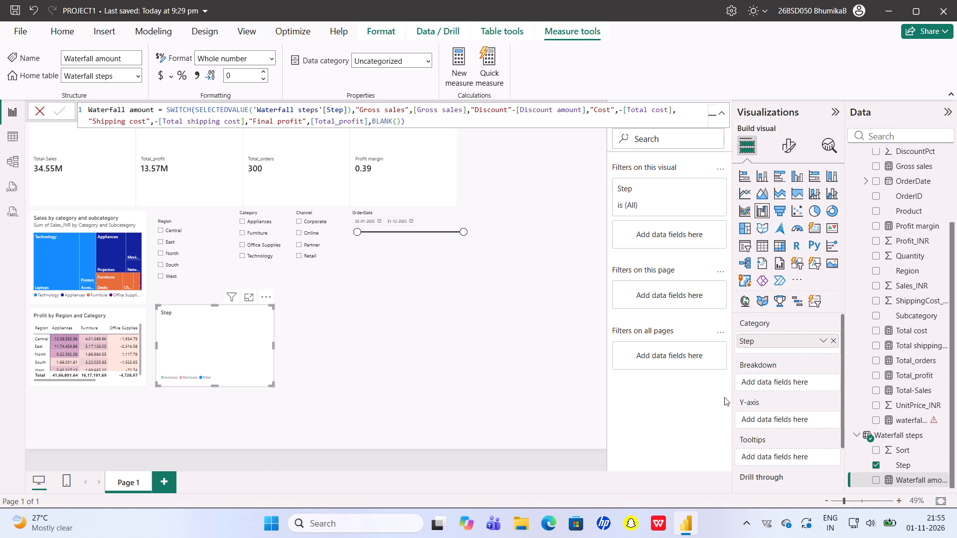
# Replace the SELECTEDVALUE column in the Waterfall amount formula with 'Waterfall steps'[Sort] and commit the change.
pyautogui.click(342, 110)
pyautogui.press('BackSpace')
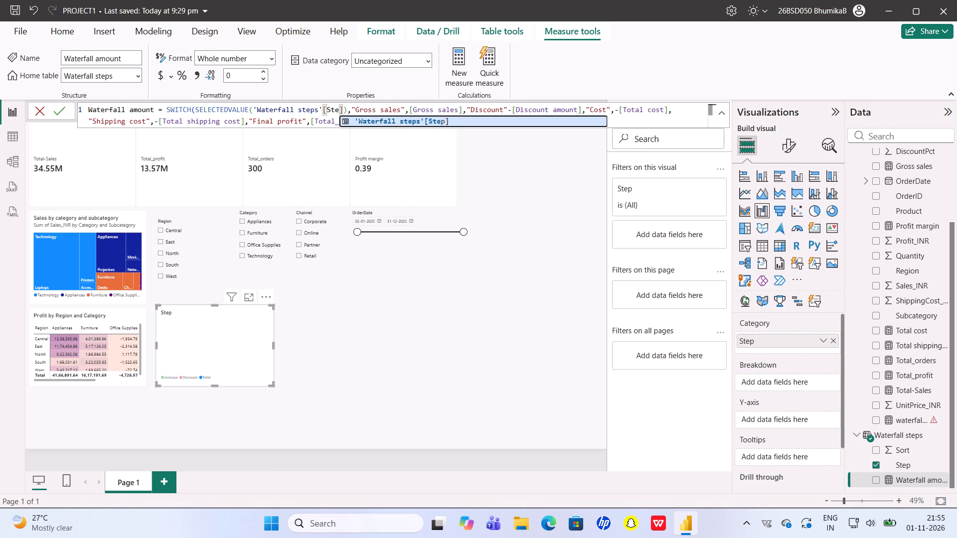
pyautogui.press('BackSpace')
pyautogui.press('BackSpace')
pyautogui.press('BackSpace')
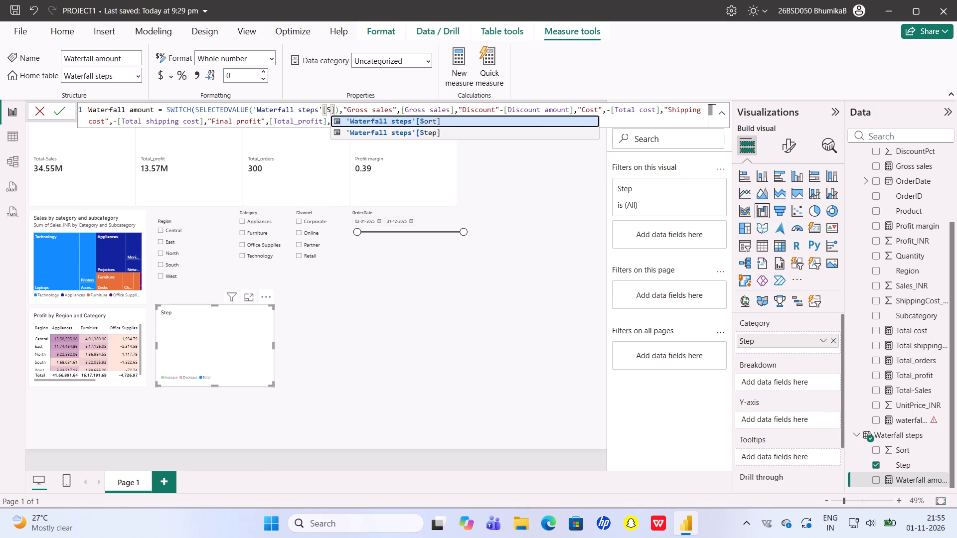
pyautogui.click(403, 117)
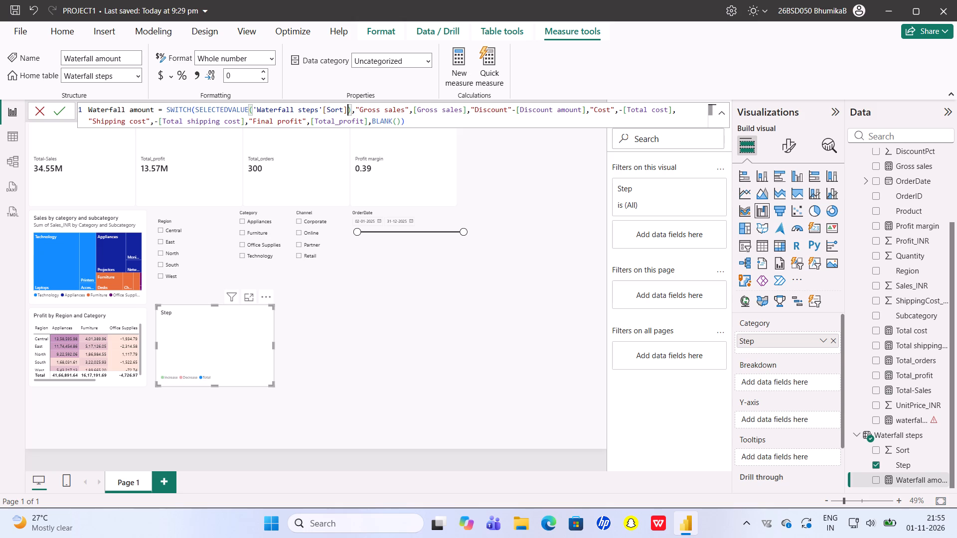
pyautogui.press('Return')
# Add the Waterfall amount measure back to the waterfall chart's Y-axis.
pyautogui.click(871, 480)
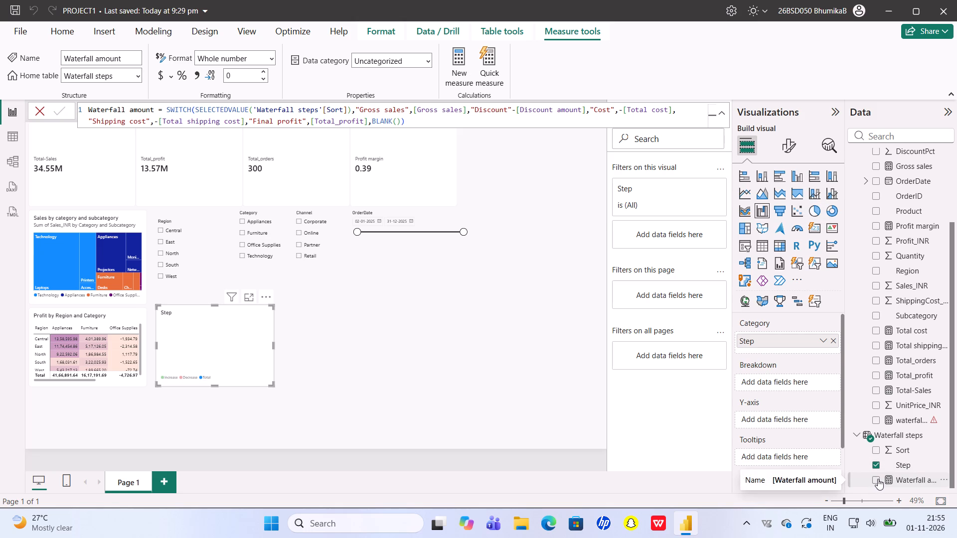
pyautogui.click(878, 479)
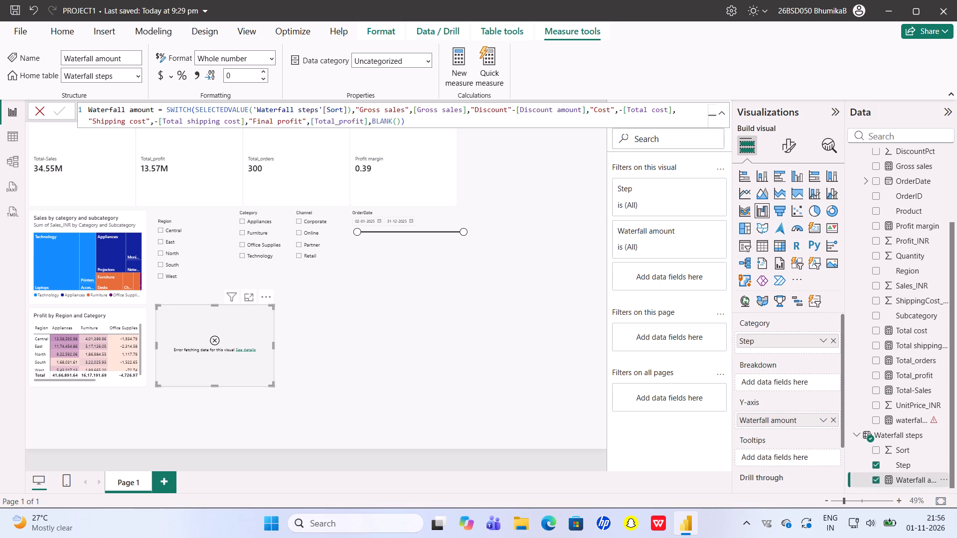
# Delete the "Gross sales" text label and its comma from the Waterfall amount formula, keeping the [Gross sales] measure.
pyautogui.click(410, 109)
pyautogui.press('BackSpace')
pyautogui.press('BackSpace')
pyautogui.press('BackSpace')
pyautogui.press('BackSpace')
pyautogui.press('BackSpace')
pyautogui.press('BackSpace')
pyautogui.press('BackSpace')
pyautogui.press('BackSpace')
pyautogui.press('BackSpace')
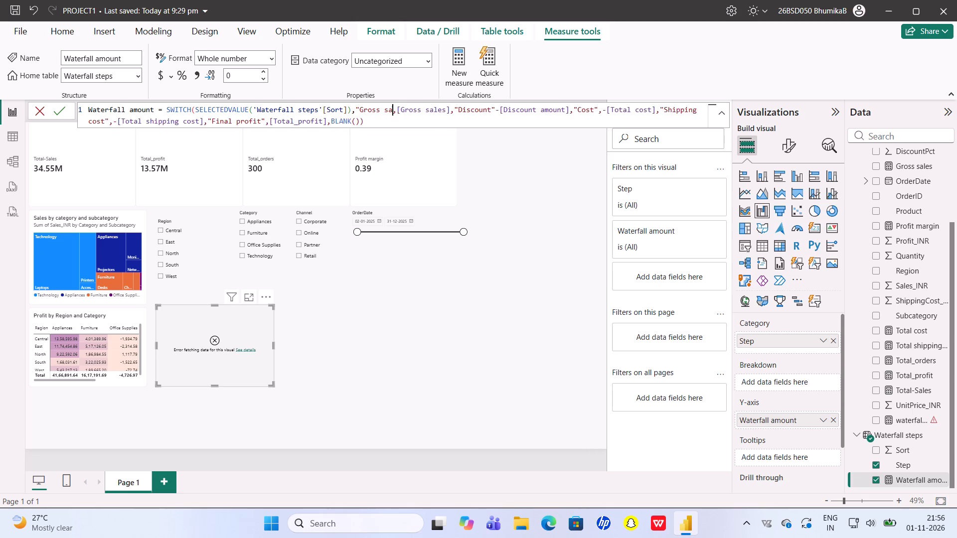
pyautogui.press('BackSpace')
pyautogui.press('BackSpace')
pyautogui.press('BackSpace')
pyautogui.press('BackSpace')
pyautogui.press('BackSpace')
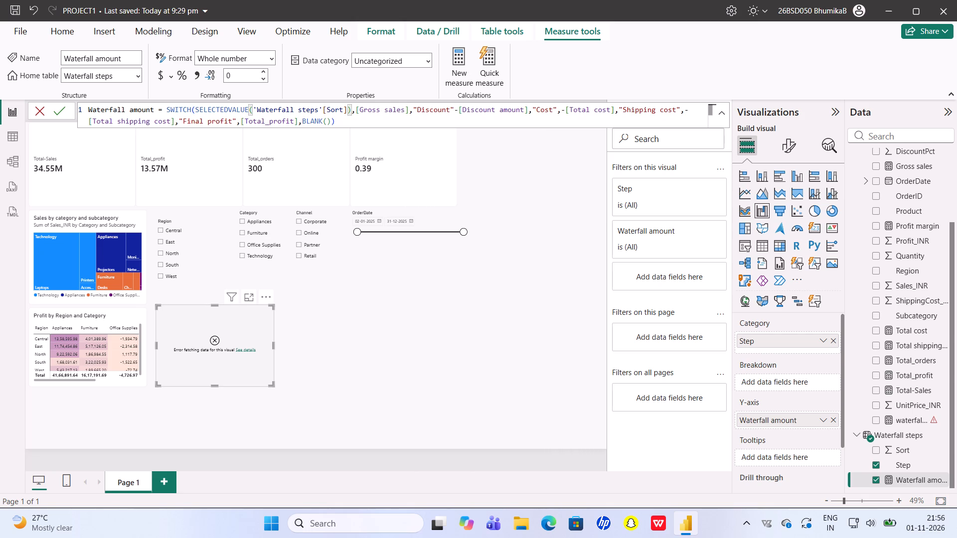
# Delete the "Discount" text label from the Waterfall amount formula, keeping -[Discount amount].
pyautogui.click(454, 109)
pyautogui.press('BackSpace')
pyautogui.press('BackSpace')
pyautogui.press('BackSpace')
pyautogui.press('BackSpace')
pyautogui.press('BackSpace')
pyautogui.press('BackSpace')
pyautogui.press('BackSpace')
pyautogui.press('BackSpace')
pyautogui.press('BackSpace')
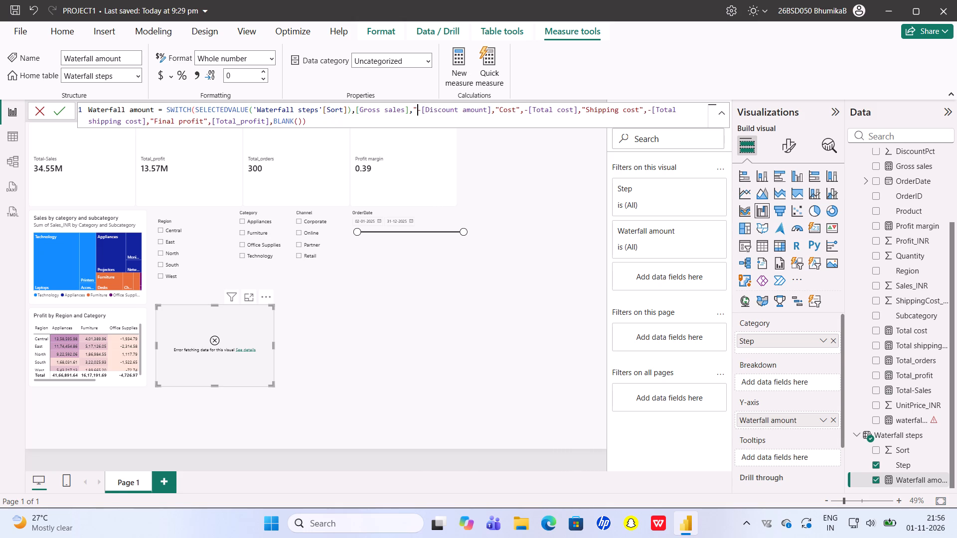
pyautogui.press('BackSpace')
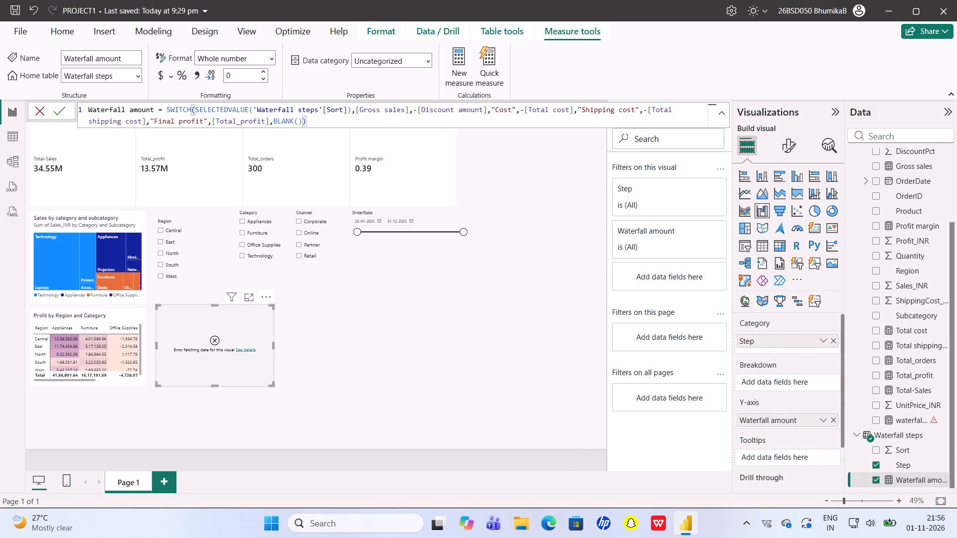
# Delete the "Cost" text label and its comma from the Waterfall amount formula, keeping -[Total cost].
pyautogui.click(520, 109)
pyautogui.press('BackSpace')
pyautogui.press('BackSpace')
pyautogui.press('BackSpace')
pyautogui.press('BackSpace')
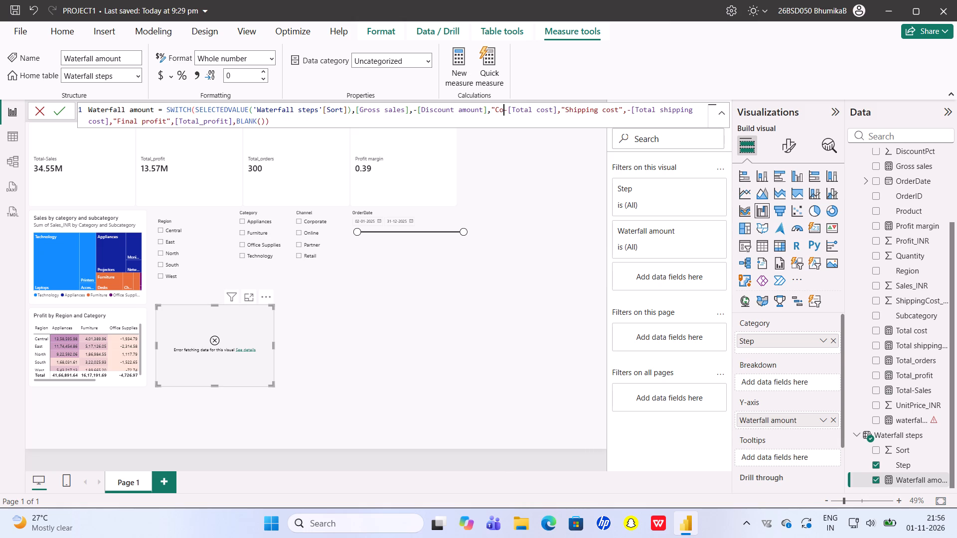
pyautogui.press('BackSpace')
pyautogui.press('BackSpace')
pyautogui.press('BackSpace')
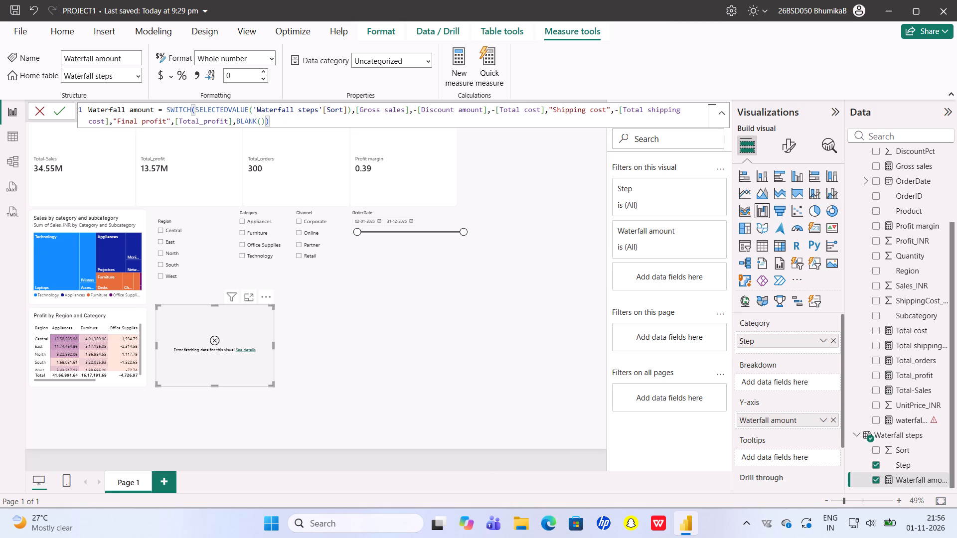
# Delete the "Shipping cost" text label from the Waterfall amount formula, leaving -[Total cost]-[Total shipping cost].
pyautogui.click(608, 109)
pyautogui.press('BackSpace')
pyautogui.press('BackSpace')
pyautogui.press('BackSpace')
pyautogui.press('BackSpace')
pyautogui.press('BackSpace')
pyautogui.press('BackSpace')
pyautogui.press('BackSpace')
pyautogui.press('BackSpace')
pyautogui.press('BackSpace')
pyautogui.press('BackSpace')
pyautogui.press('BackSpace')
pyautogui.press('BackSpace')
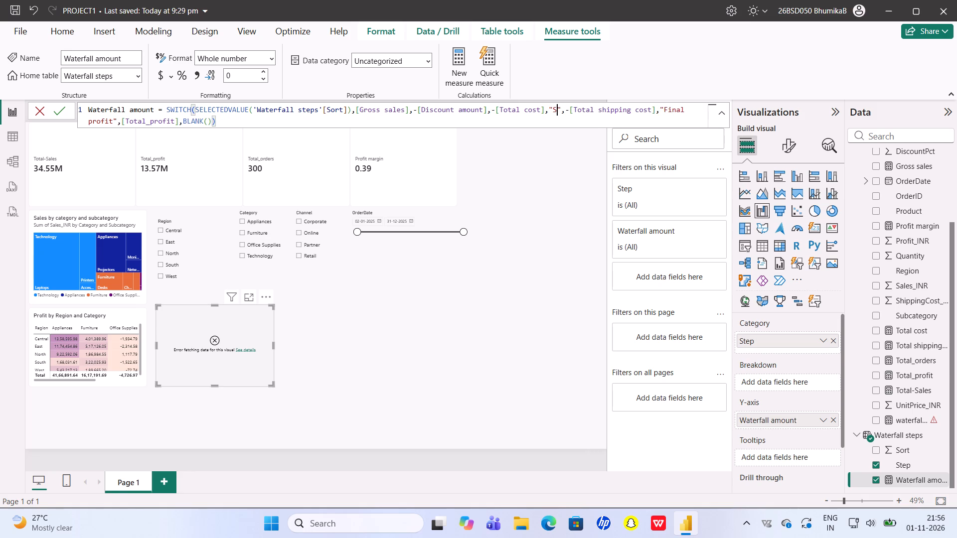
pyautogui.press('BackSpace')
pyautogui.press('BackSpace')
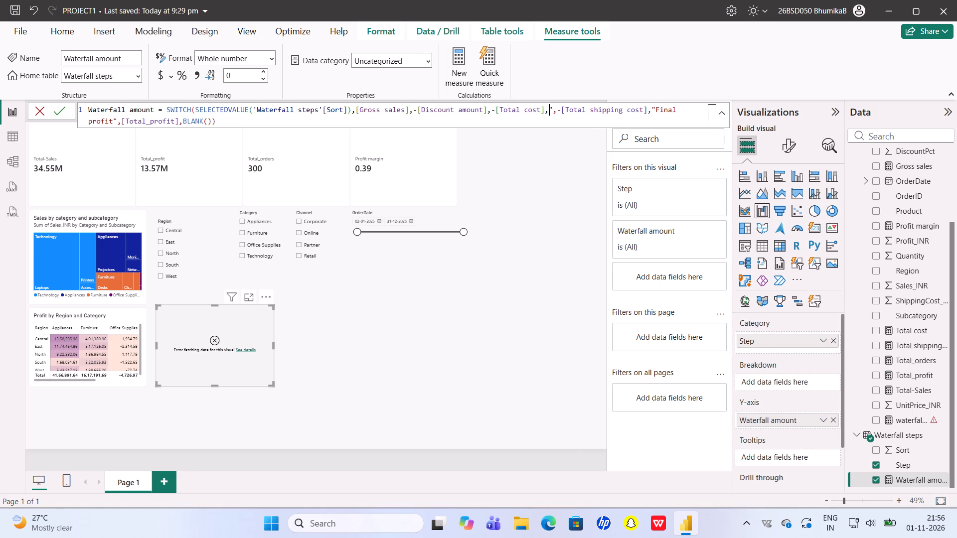
pyautogui.click(557, 110)
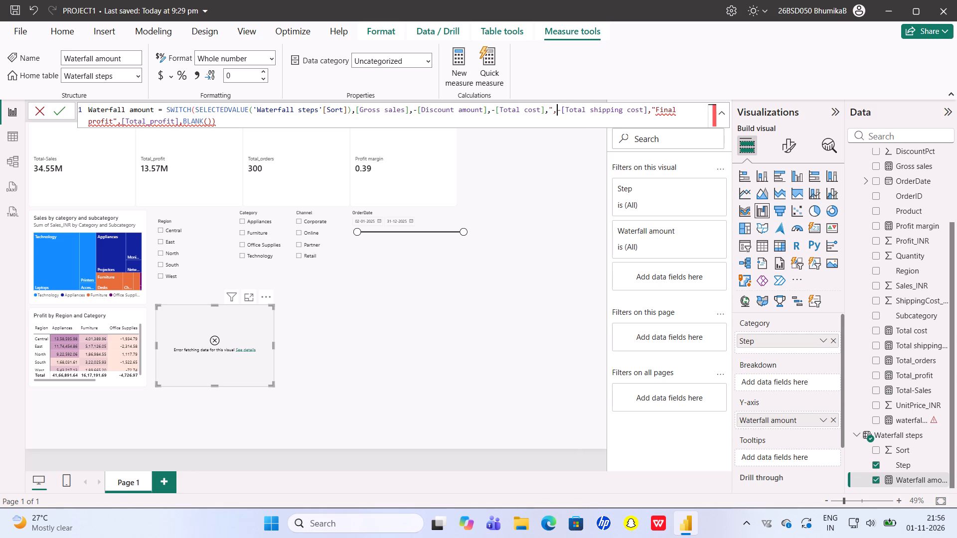
pyautogui.press('BackSpace')
pyautogui.press('BackSpace')
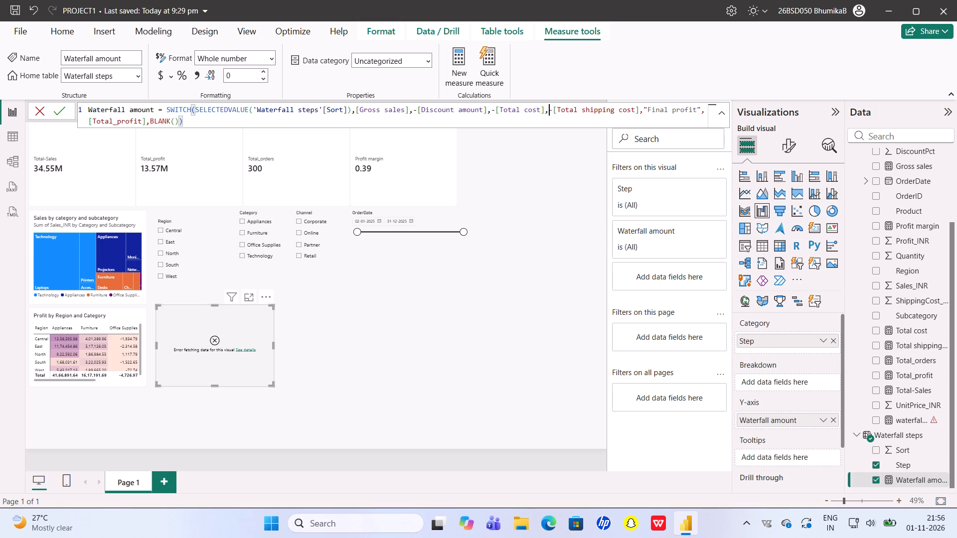
pyautogui.press('BackSpace')
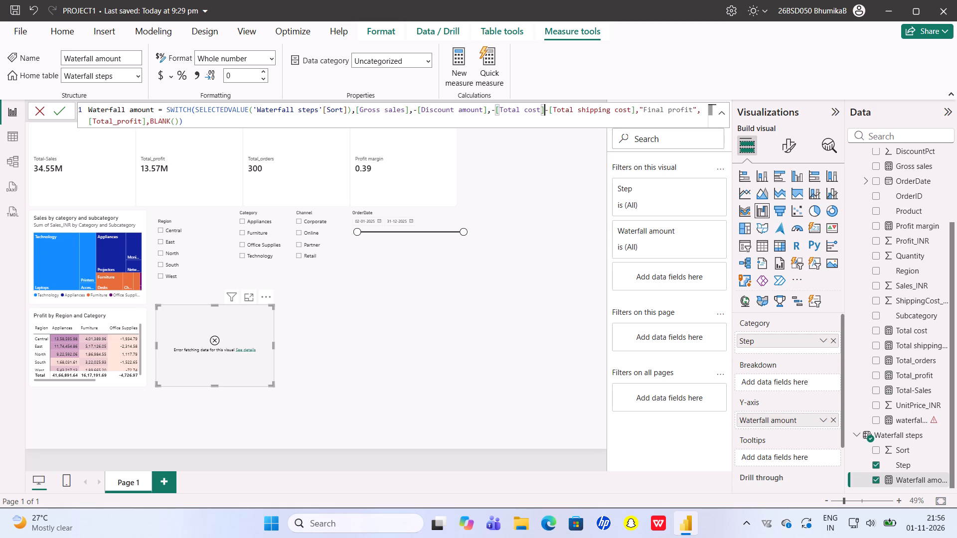
pyautogui.press('BackSpace')
pyautogui.press('BackSpace')
pyautogui.press('BackSpace')
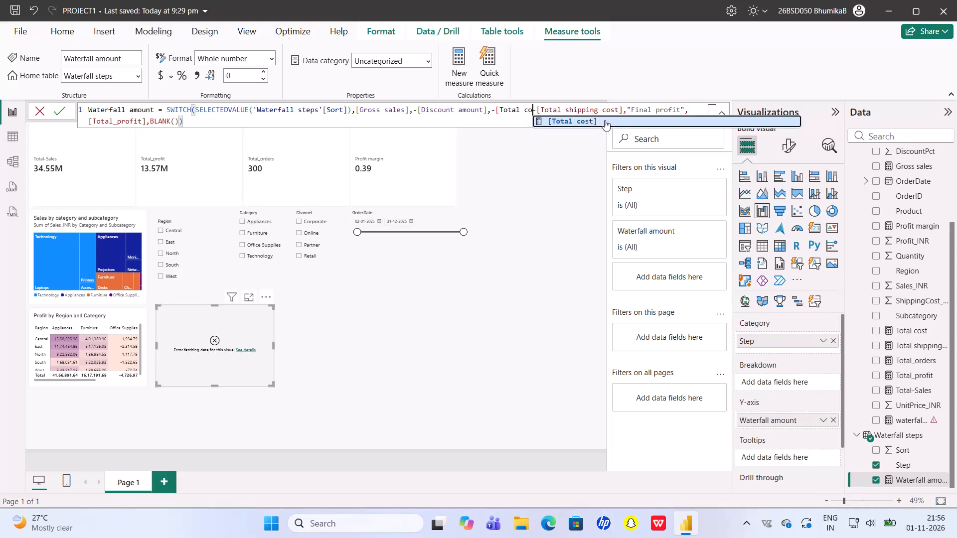
pyautogui.click(605, 119)
# Delete the "Final profit" text label and its comma from the Waterfall amount formula, keeping [Total_profit].
pyautogui.click(698, 108)
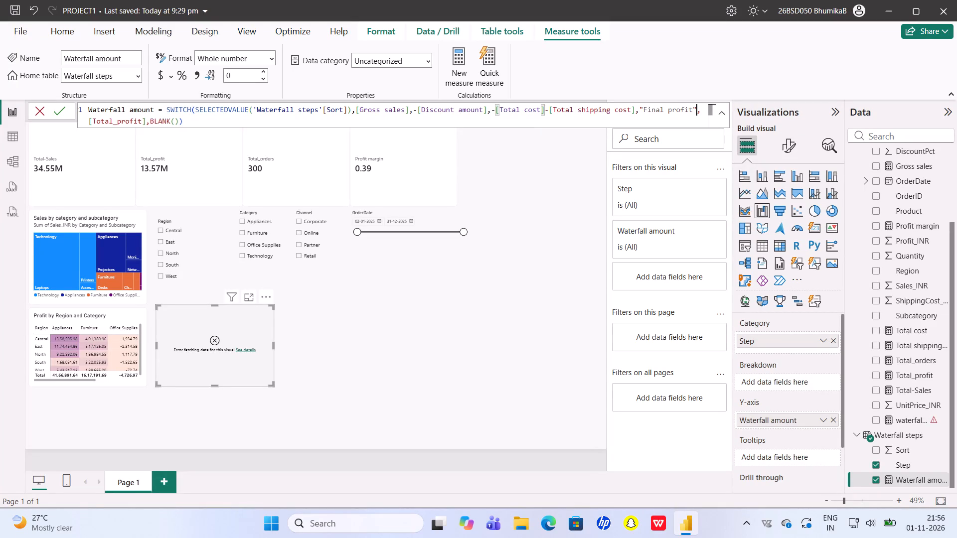
pyautogui.press('BackSpace')
pyautogui.press('BackSpace')
pyautogui.press('BackSpace')
pyautogui.press('BackSpace')
pyautogui.press('BackSpace')
pyautogui.press('BackSpace')
pyautogui.press('BackSpace')
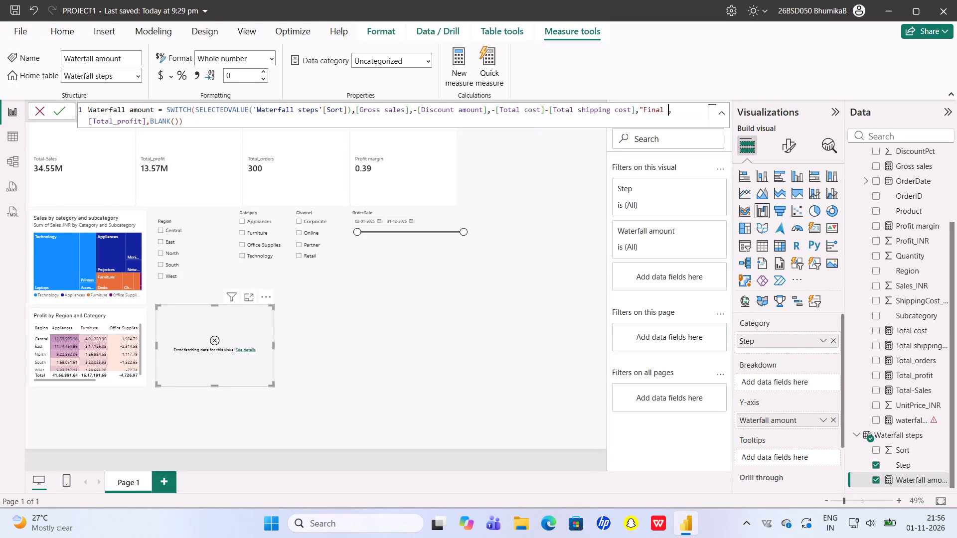
pyautogui.press('BackSpace')
pyautogui.press('BackSpace')
pyautogui.press('BackSpace')
pyautogui.press('BackSpace')
pyautogui.press('BackSpace')
pyautogui.press('BackSpace')
pyautogui.press('BackSpace')
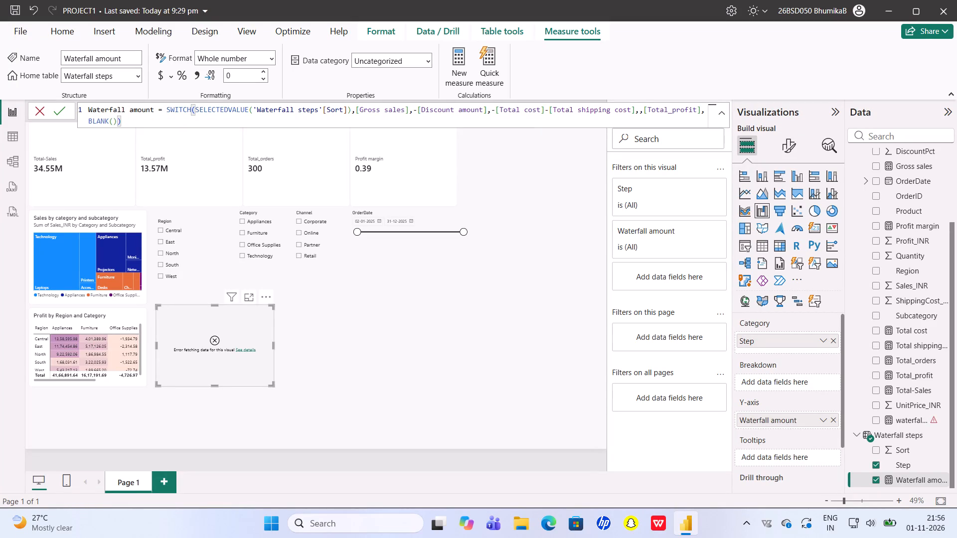
pyautogui.press('BackSpace')
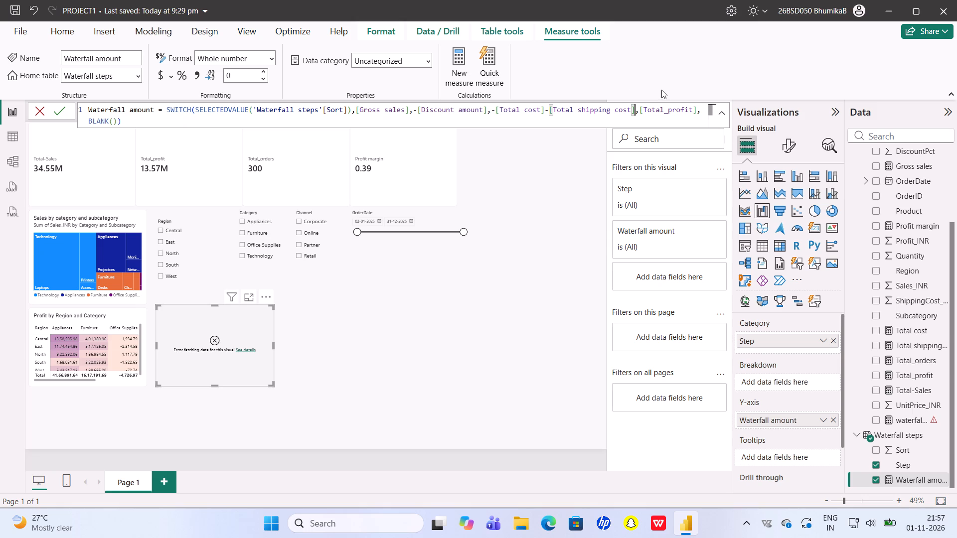
# Insert the comma-separated SWITCH values 1 before [Gross sales] and 2 before -[Discount amount] in the Waterfall amount formula.
pyautogui.click(354, 109)
pyautogui.write('1,')
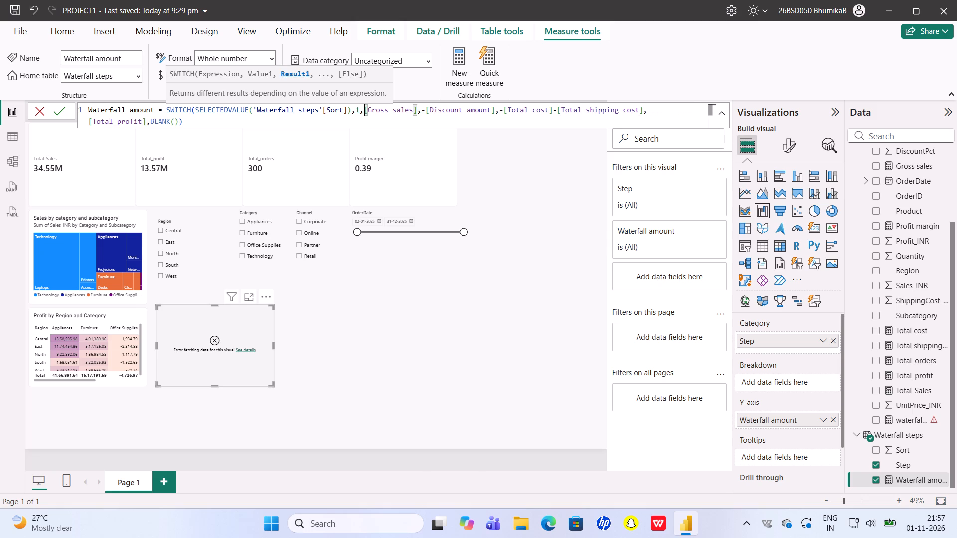
pyautogui.click(418, 110)
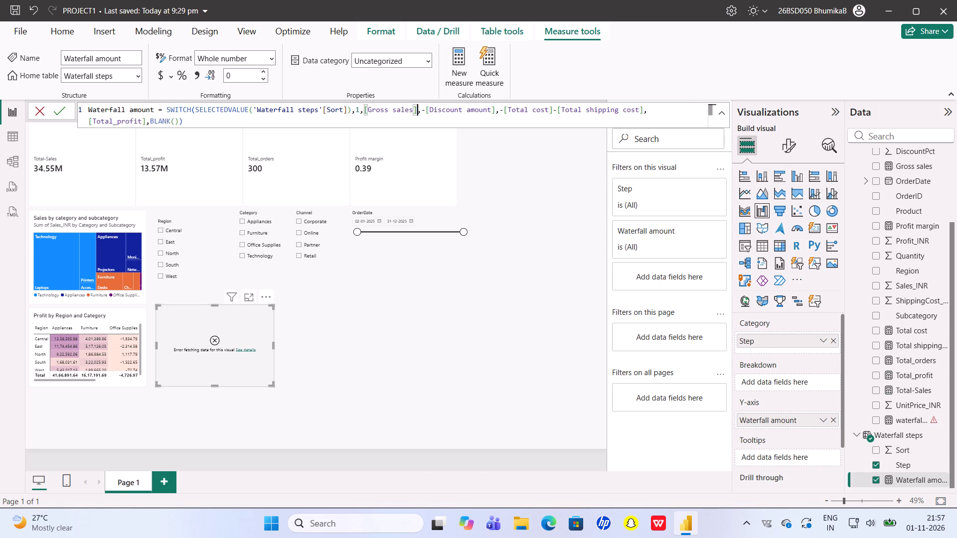
pyautogui.press('2')
pyautogui.press(',')
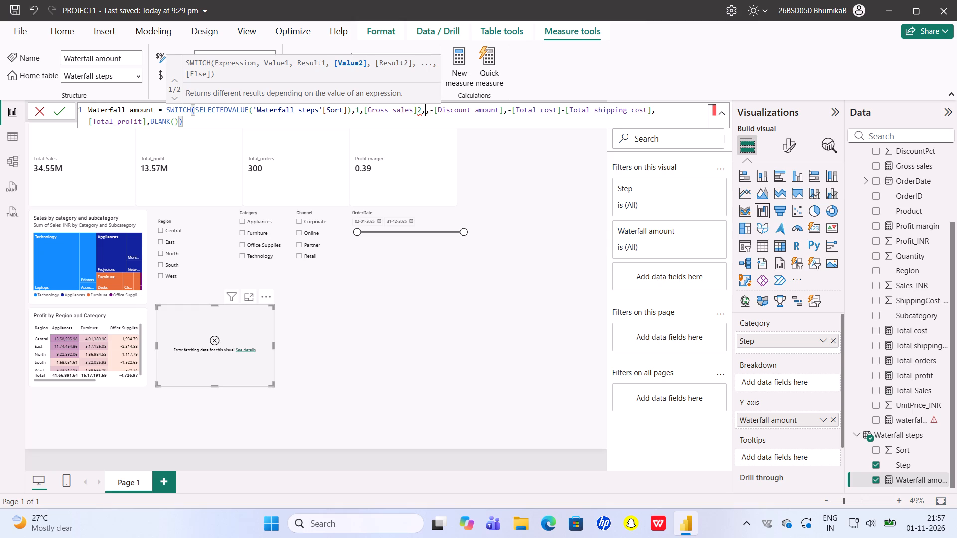
pyautogui.click(424, 109)
pyautogui.press('BackSpace')
pyautogui.press('BackSpace')
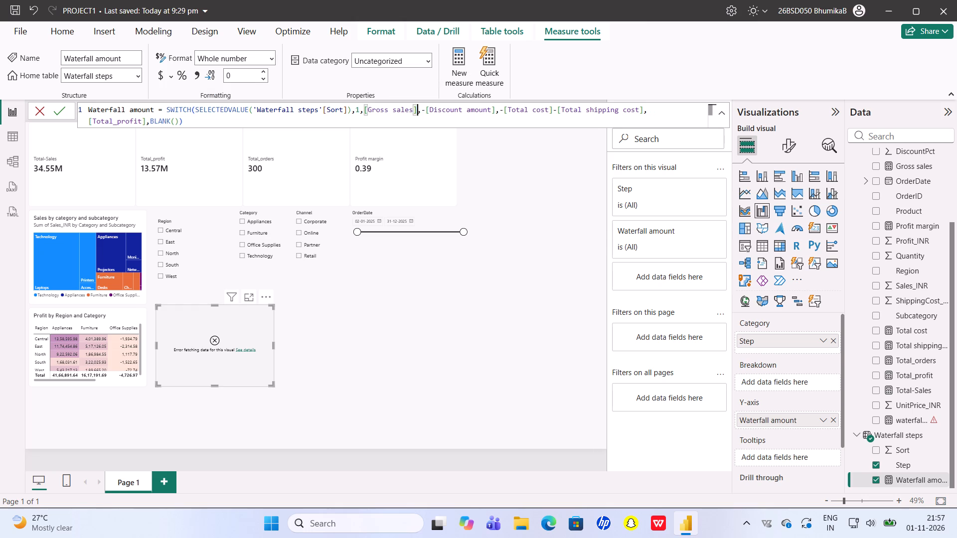
pyautogui.click(421, 111)
pyautogui.press('2')
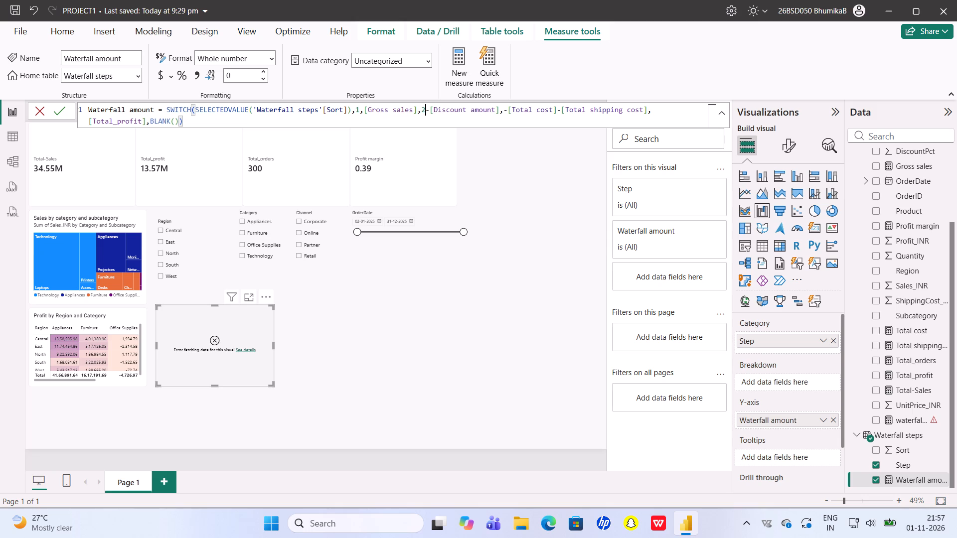
pyautogui.press(',')
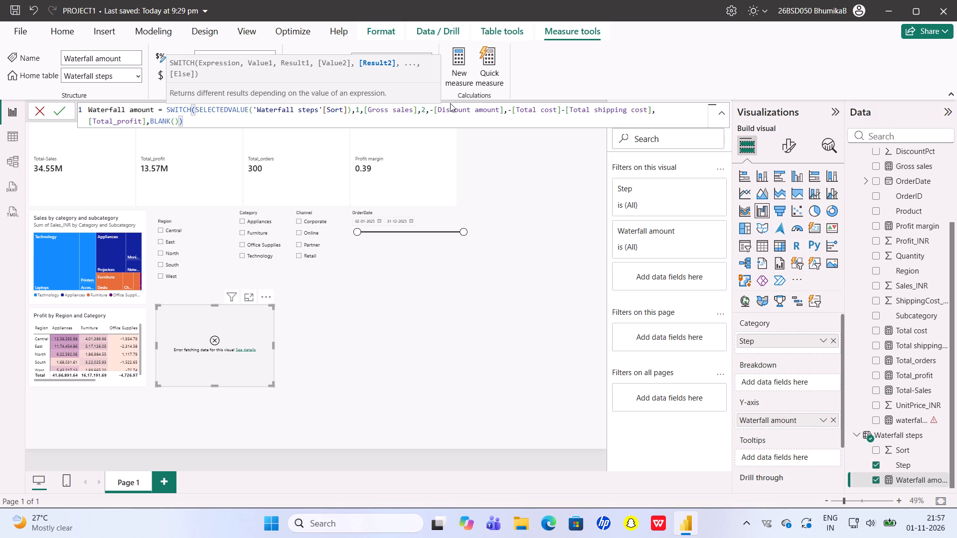
# Insert the comma-separated SWITCH values 3 before -[Total cost] and 4 before -[Total shipping cost] in the Waterfall amount formula.
pyautogui.click(507, 108)
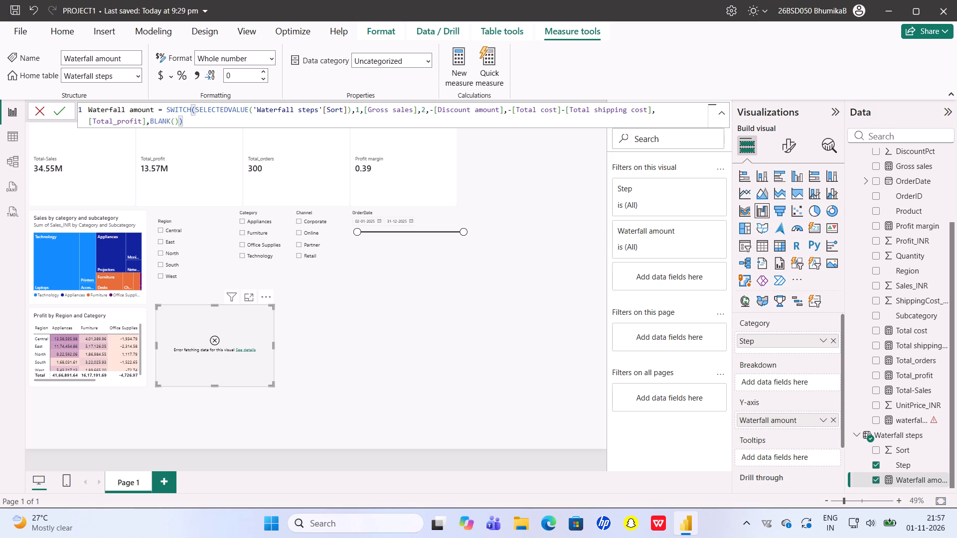
pyautogui.press('3')
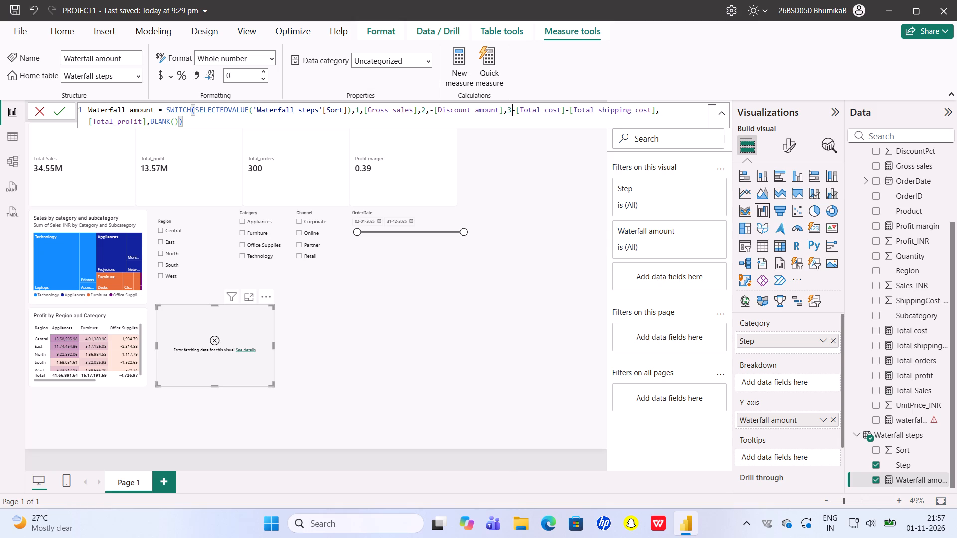
pyautogui.press(',')
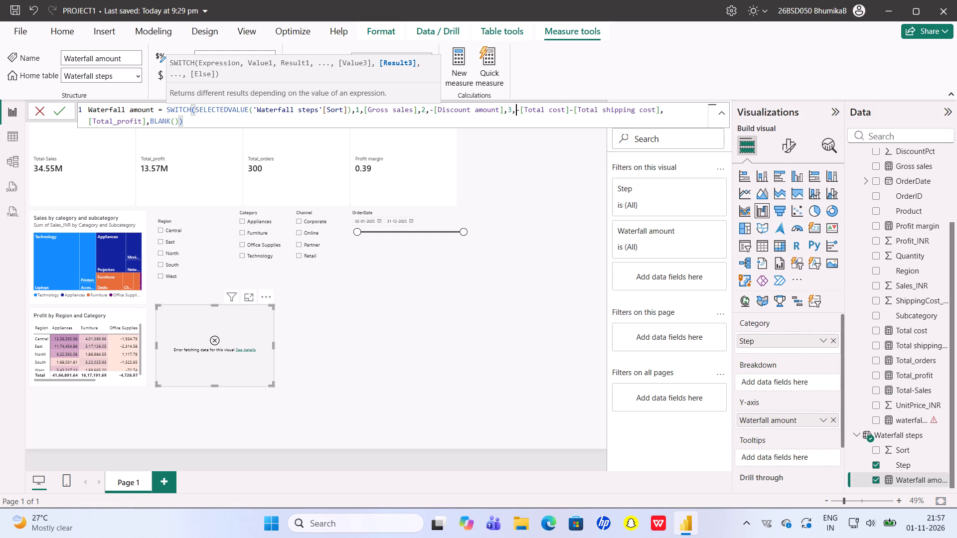
pyautogui.click(570, 111)
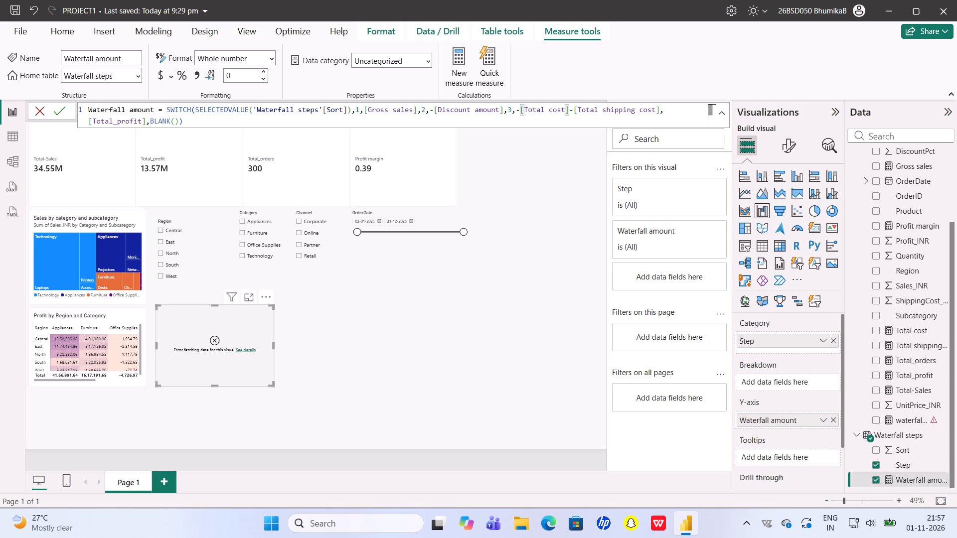
pyautogui.press(',')
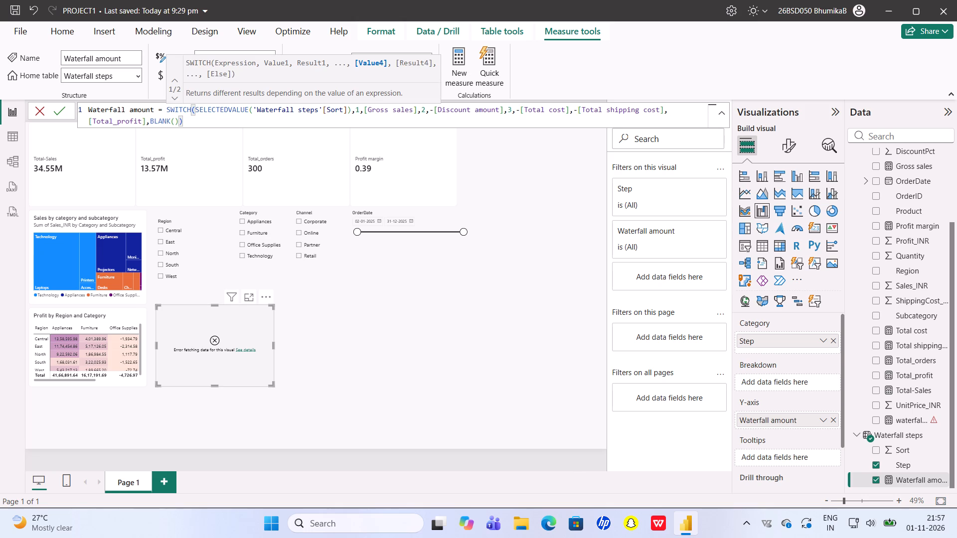
pyautogui.press('4')
pyautogui.press(',')
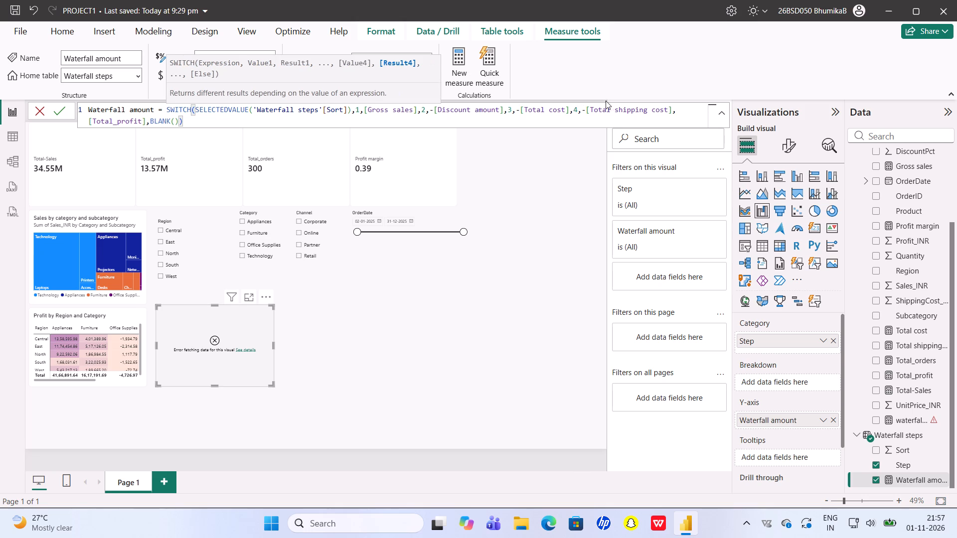
# Insert the comma-separated SWITCH value 5 before [Total_profit] in the Waterfall amount formula and commit the measure.
pyautogui.click(674, 110)
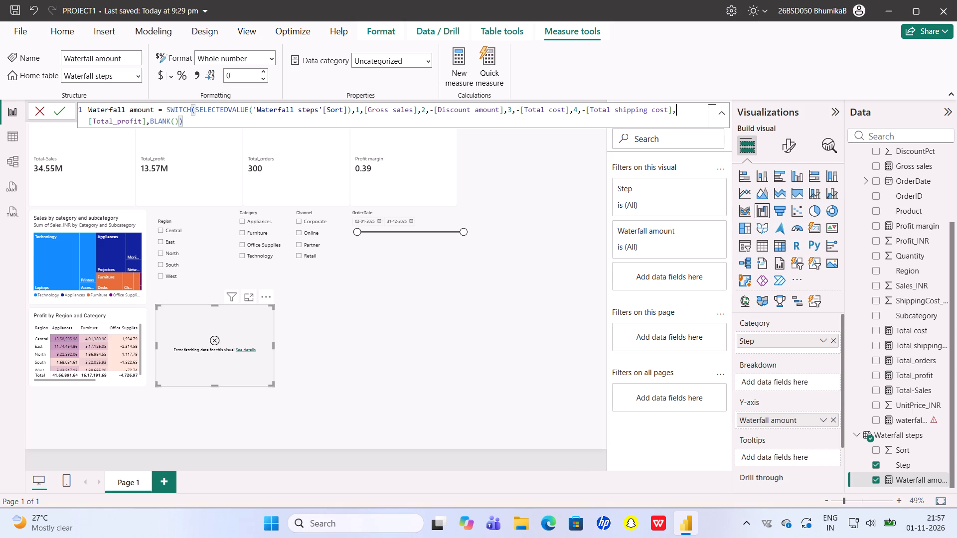
pyautogui.press('5')
pyautogui.press(',')
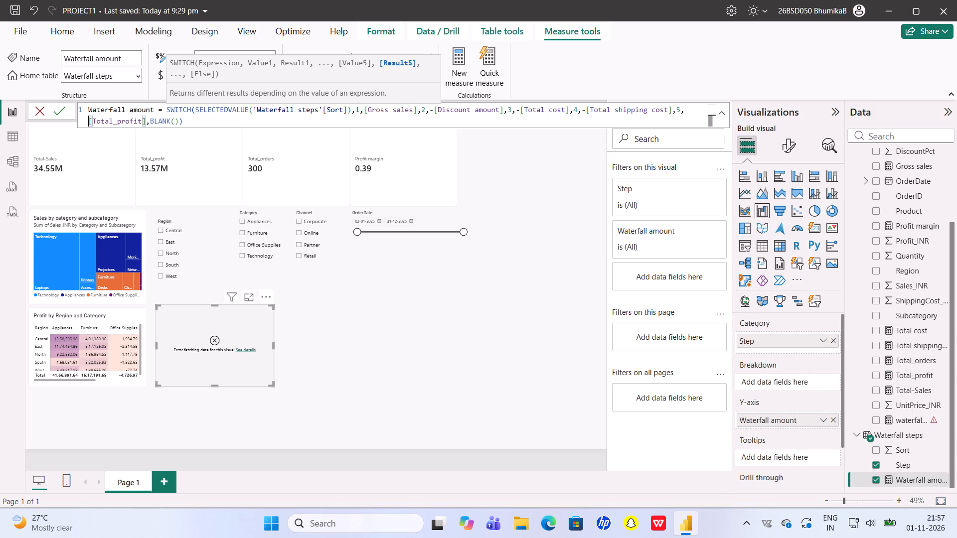
pyautogui.press('Return')
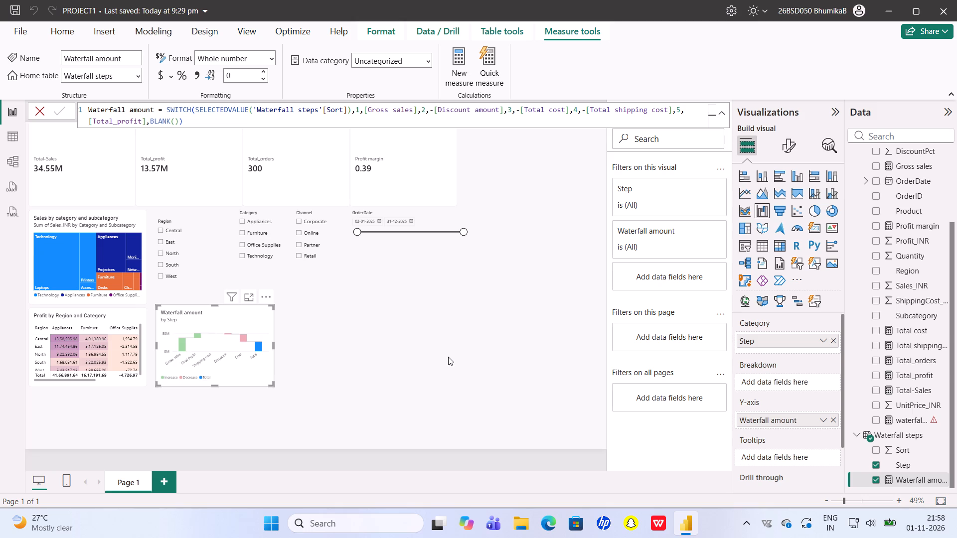
# Clear the title text of the waterfall chart in its general title formatting.
pyautogui.click(786, 147)
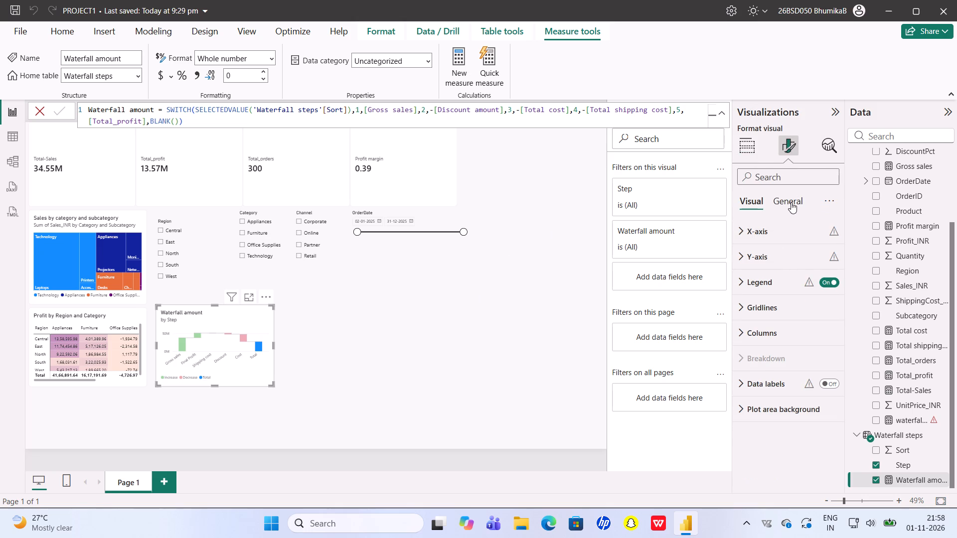
pyautogui.click(791, 202)
pyautogui.click(775, 253)
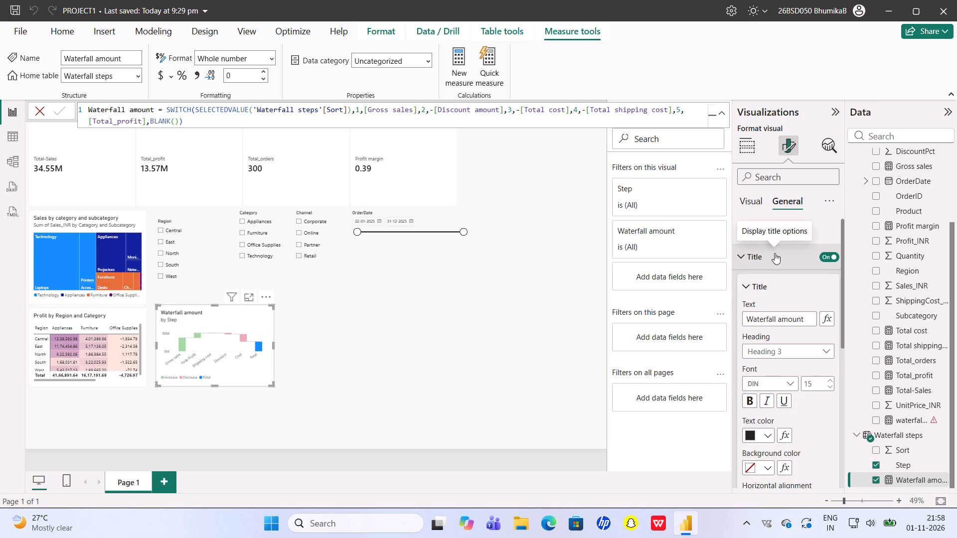
pyautogui.click(815, 315)
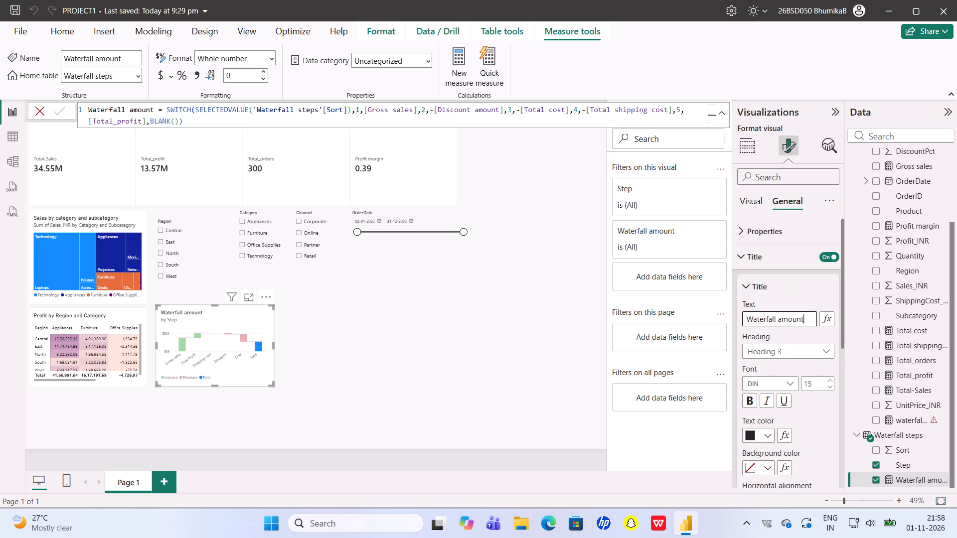
pyautogui.press('BackSpace')
pyautogui.press('BackSpace')
pyautogui.press('BackSpace')
pyautogui.press('BackSpace')
pyautogui.press('BackSpace')
pyautogui.press('BackSpace')
pyautogui.press('BackSpace')
pyautogui.press('BackSpace')
pyautogui.press('BackSpace')
pyautogui.press('BackSpace')
pyautogui.press('BackSpace')
pyautogui.press('BackSpace')
pyautogui.press('BackSpace')
pyautogui.press('BackSpace')
pyautogui.press('BackSpace')
pyautogui.press('BackSpace')
pyautogui.press('BackSpace')
pyautogui.press('BackSpace')
pyautogui.press('BackSpace')
pyautogui.press('BackSpace')
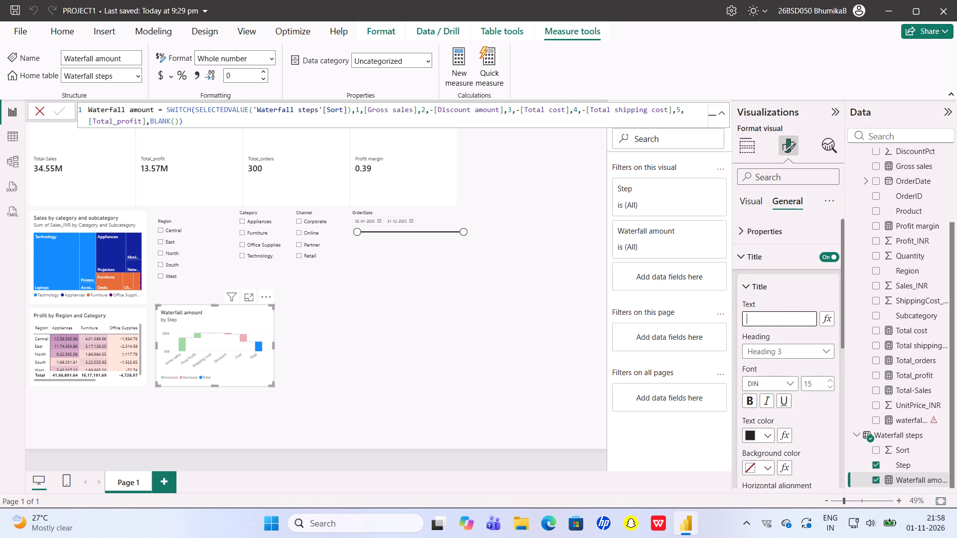
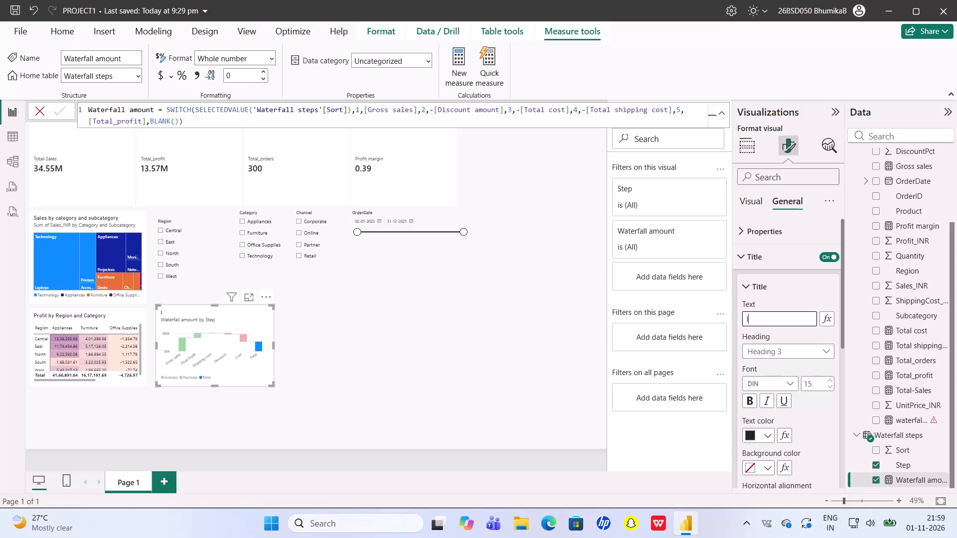
# Enter "Impact of discounts,costs and shipping on profit" as the waterfall chart's title text.
pyautogui.press('m')
pyautogui.write('pact of')
pyautogui.press('space')
pyautogui.write('discounts,')
pyautogui.write('costs,')
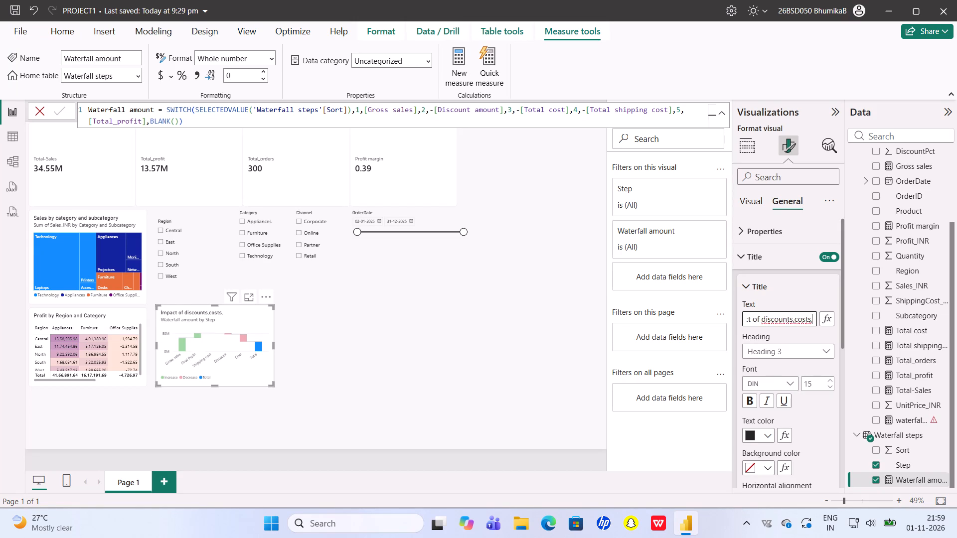
pyautogui.press('BackSpace')
pyautogui.press('space')
pyautogui.write('a')
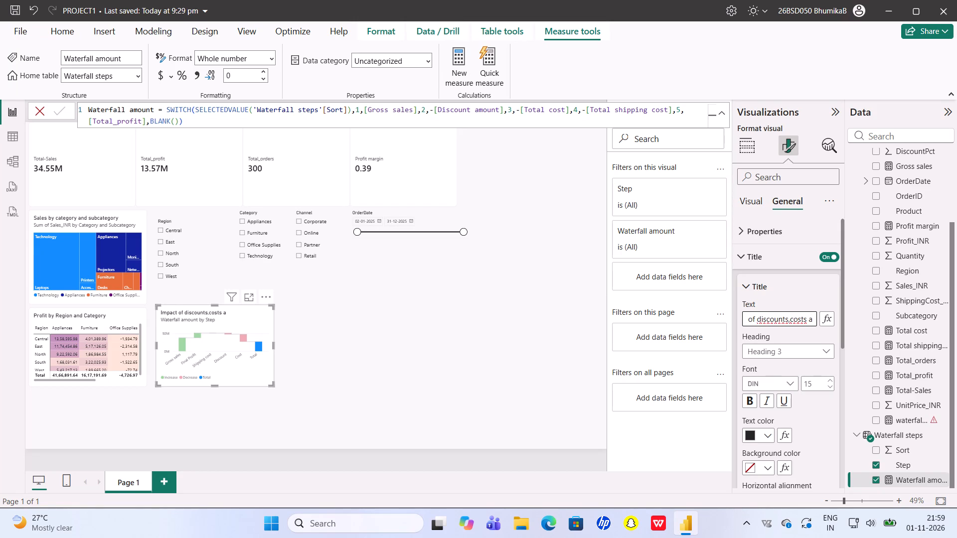
pyautogui.write('nd')
pyautogui.press('space')
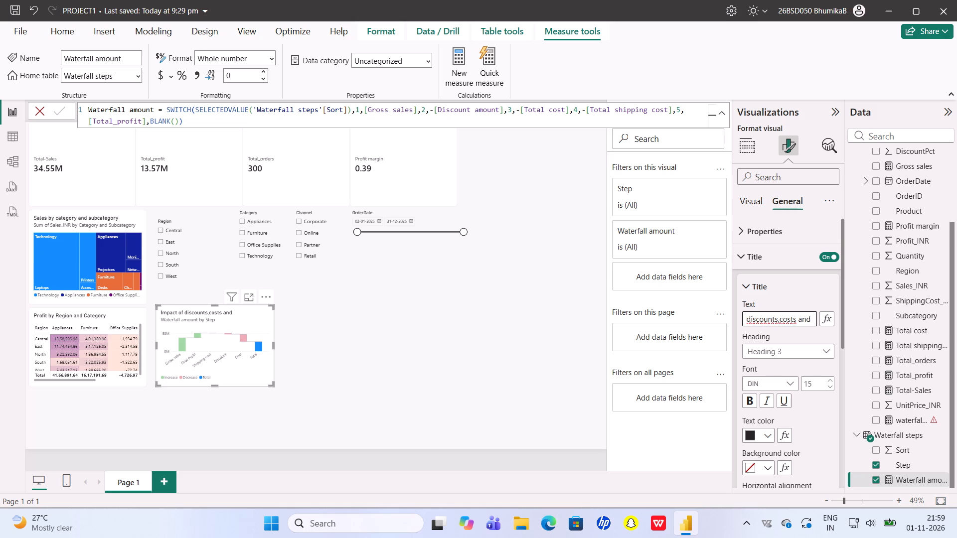
pyautogui.write('shipping o')
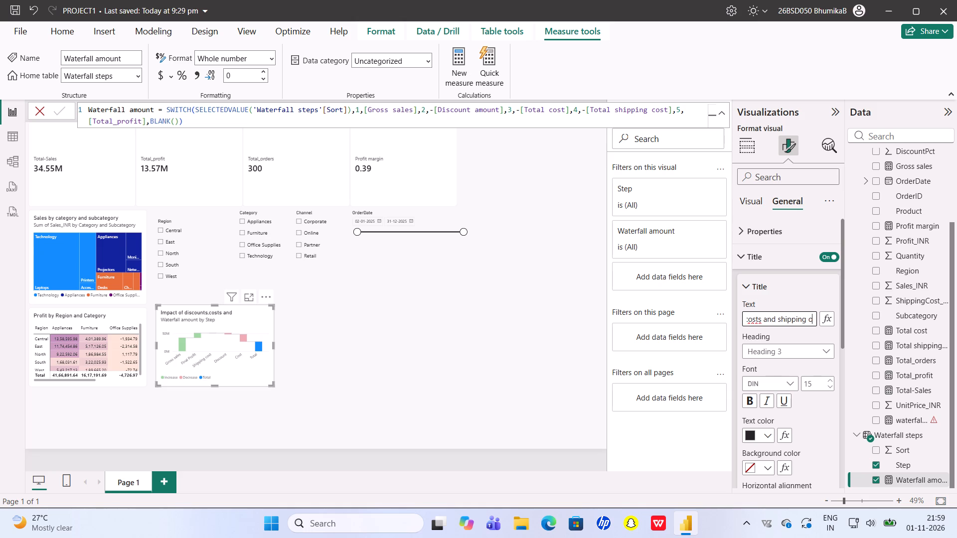
pyautogui.press('space')
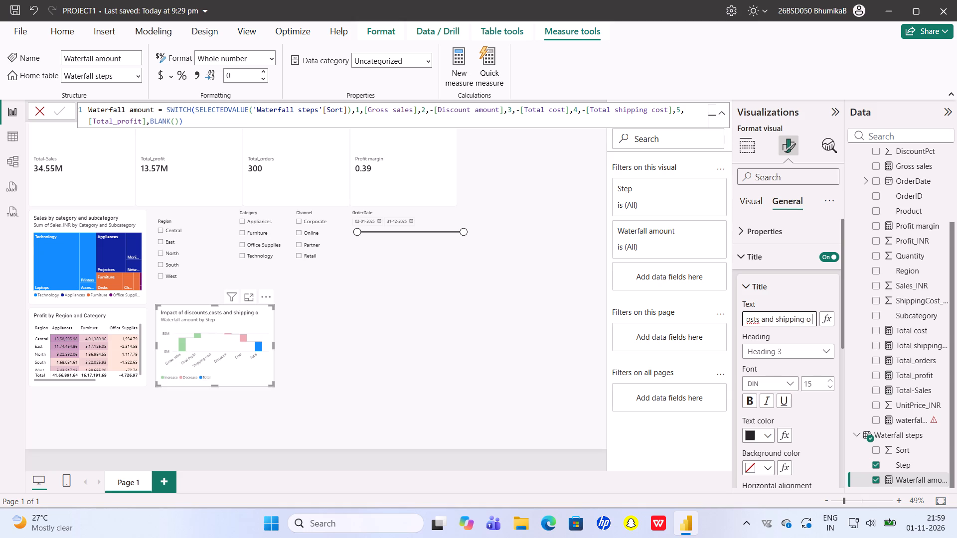
pyautogui.press('BackSpace')
pyautogui.write('n profit')
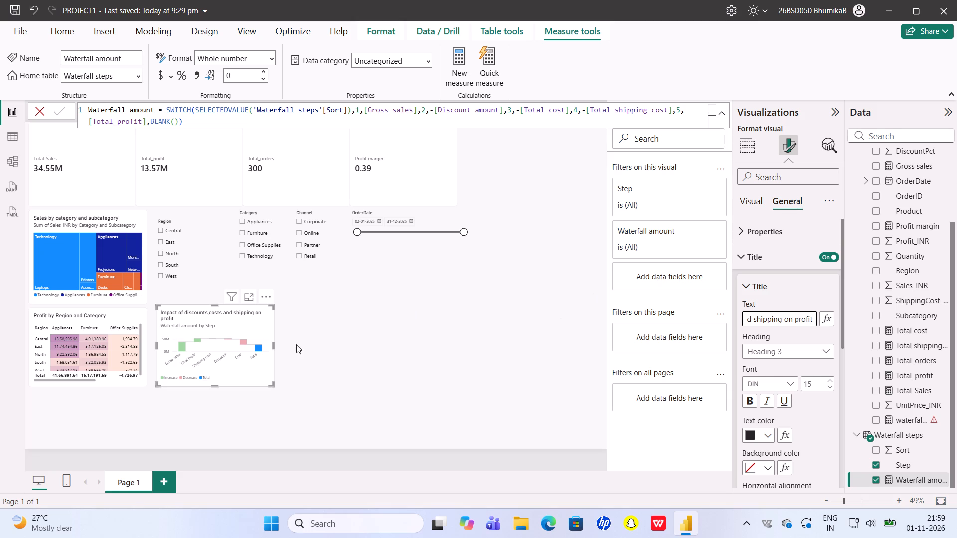
# Enlarge the waterfall chart, widening it to just past the OrderDate slicer's start and extending it down to the report page's lower edge.
pyautogui.moveTo(216, 388); pyautogui.dragTo(218, 391)
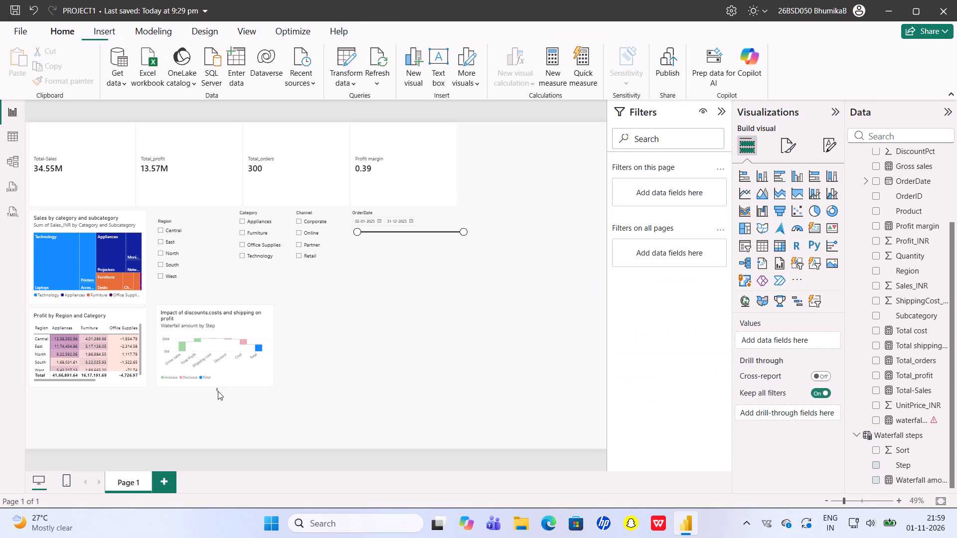
pyautogui.moveTo(218, 391); pyautogui.dragTo(217, 399)
pyautogui.click(243, 357)
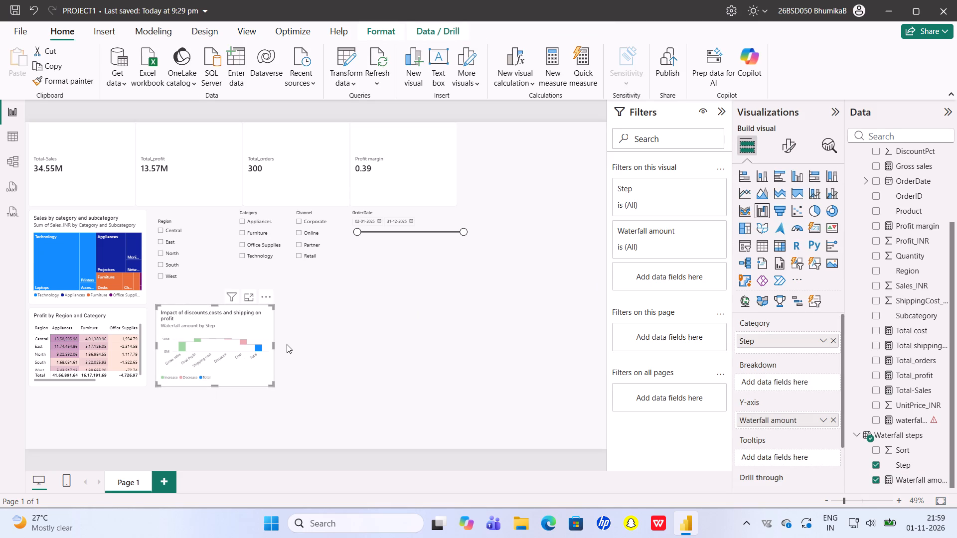
pyautogui.moveTo(274, 345); pyautogui.dragTo(361, 366)
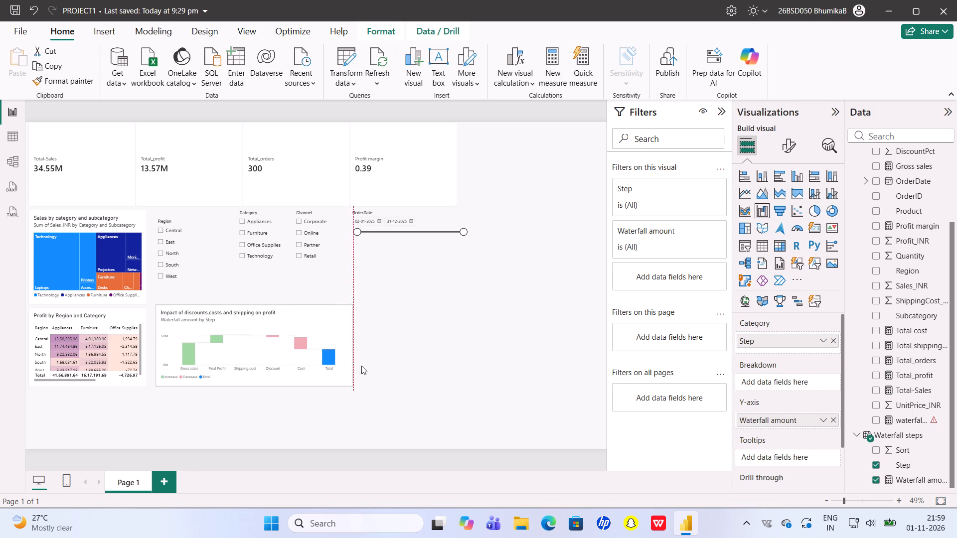
pyautogui.moveTo(361, 366); pyautogui.dragTo(378, 407)
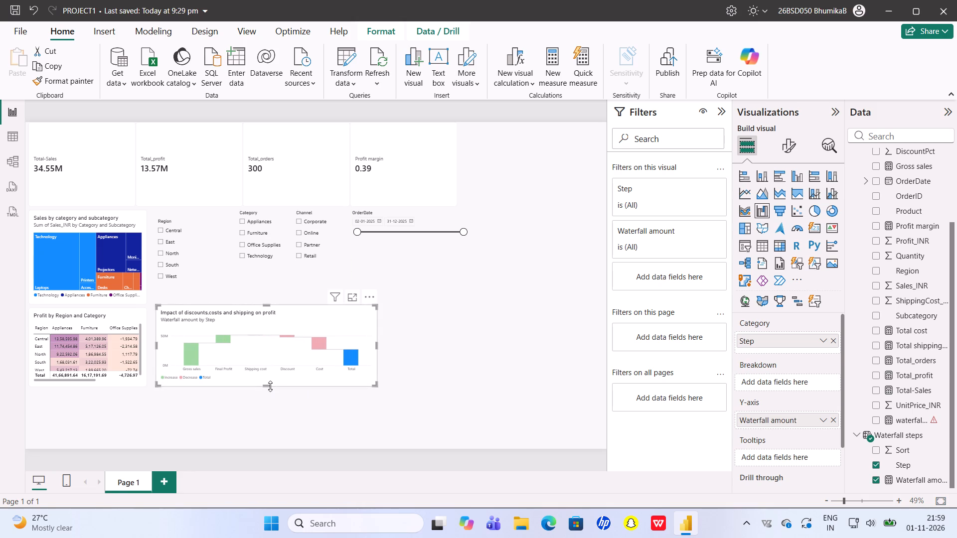
pyautogui.moveTo(270, 386); pyautogui.dragTo(273, 465)
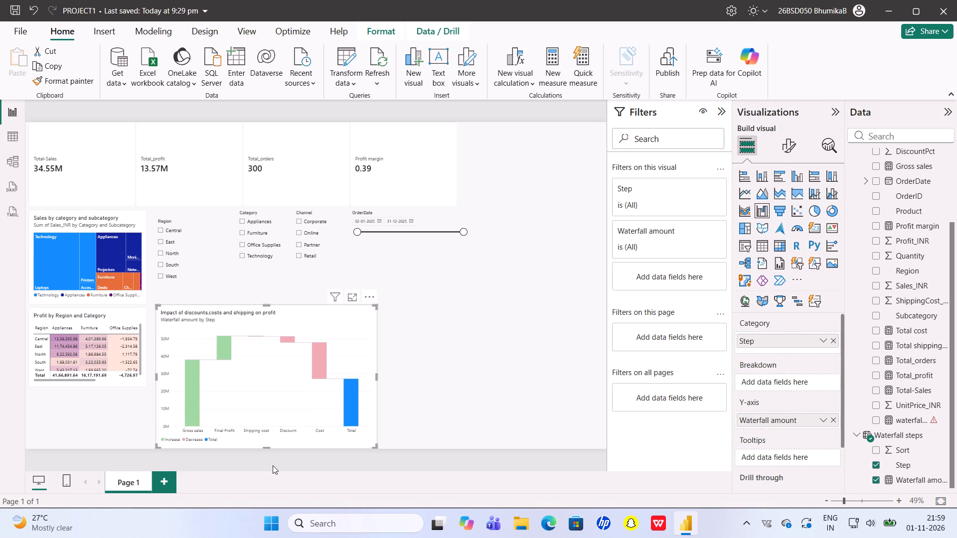
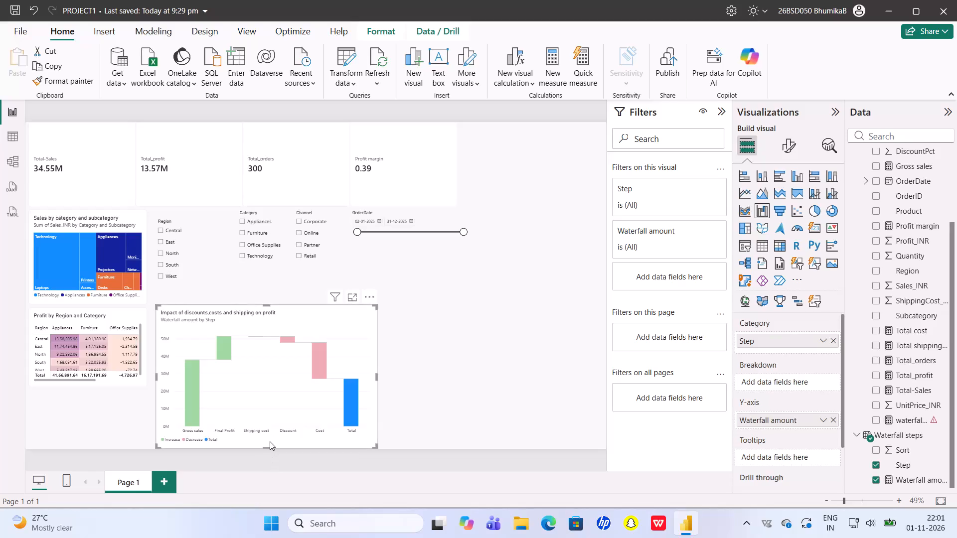
# Shrink the waterfall chart and place it beside the Profit by Region and Category matrix, clear of the Region slicer above.
pyautogui.moveTo(269, 442); pyautogui.dragTo(274, 426)
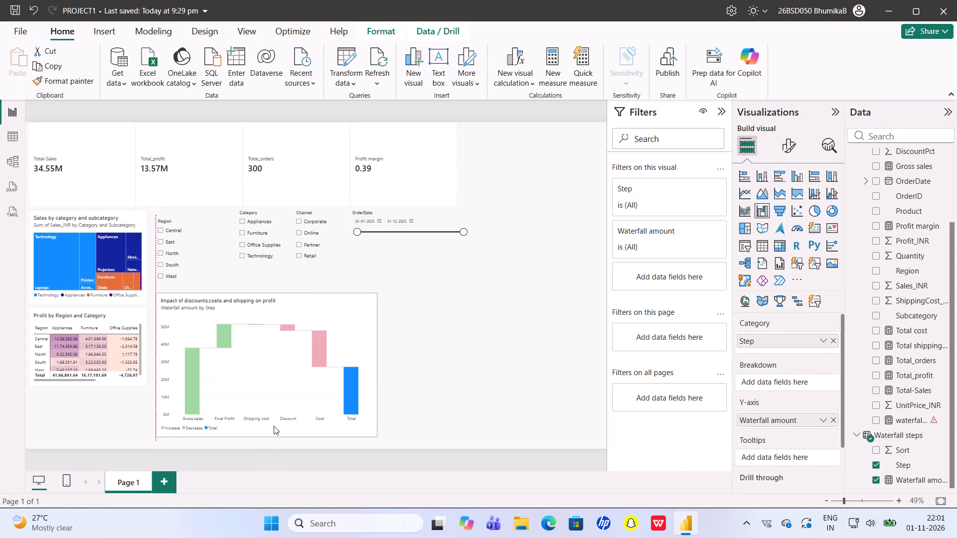
pyautogui.moveTo(274, 426); pyautogui.dragTo(275, 392)
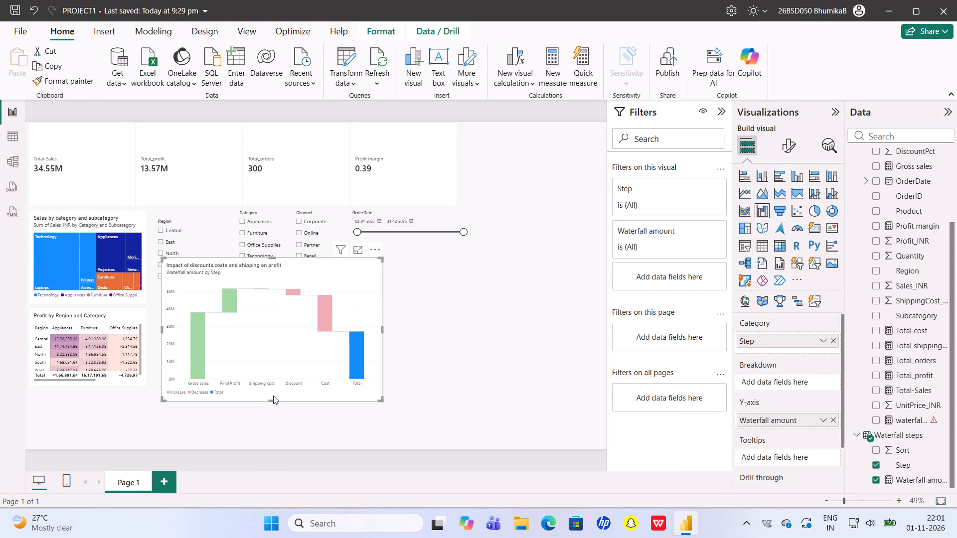
pyautogui.moveTo(273, 396); pyautogui.dragTo(273, 419)
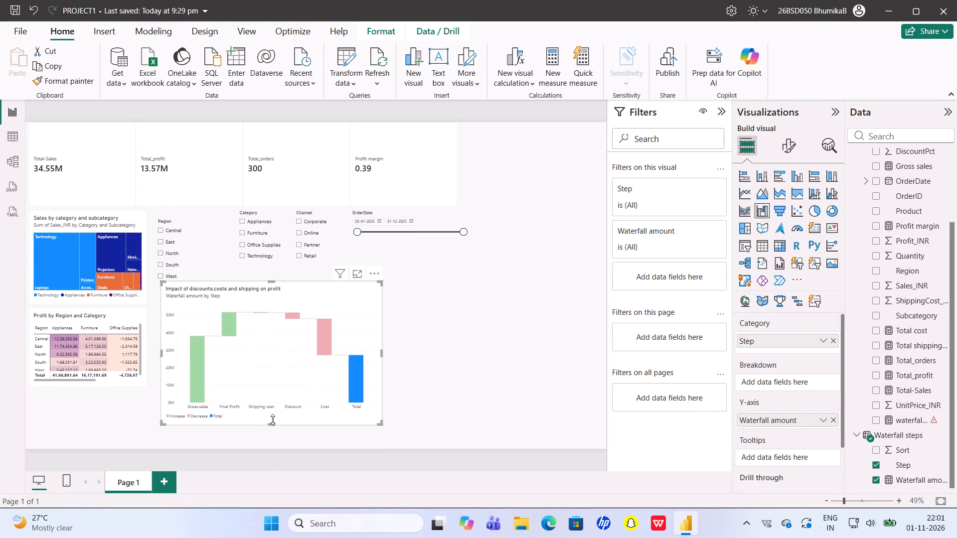
pyautogui.click(384, 353)
pyautogui.click(369, 343)
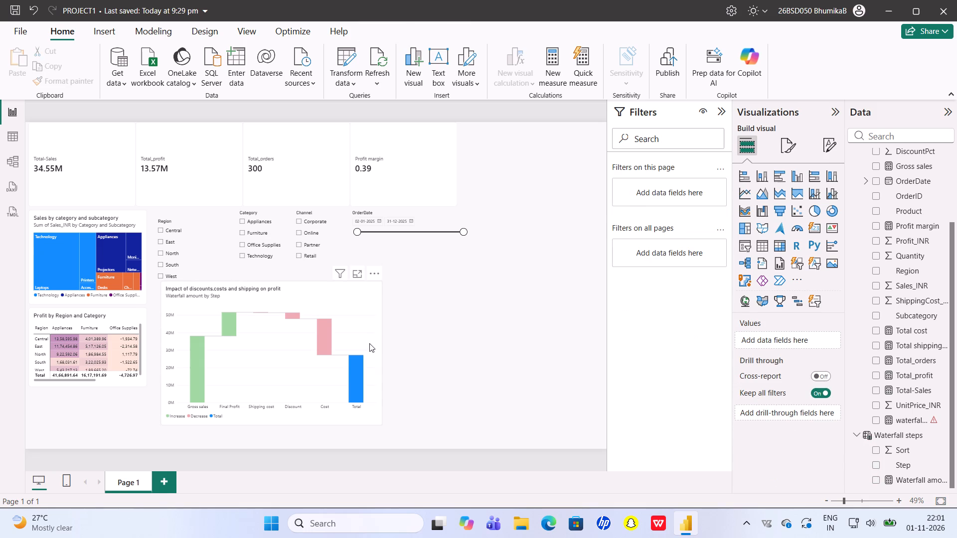
pyautogui.moveTo(377, 347); pyautogui.dragTo(367, 364, button='right')
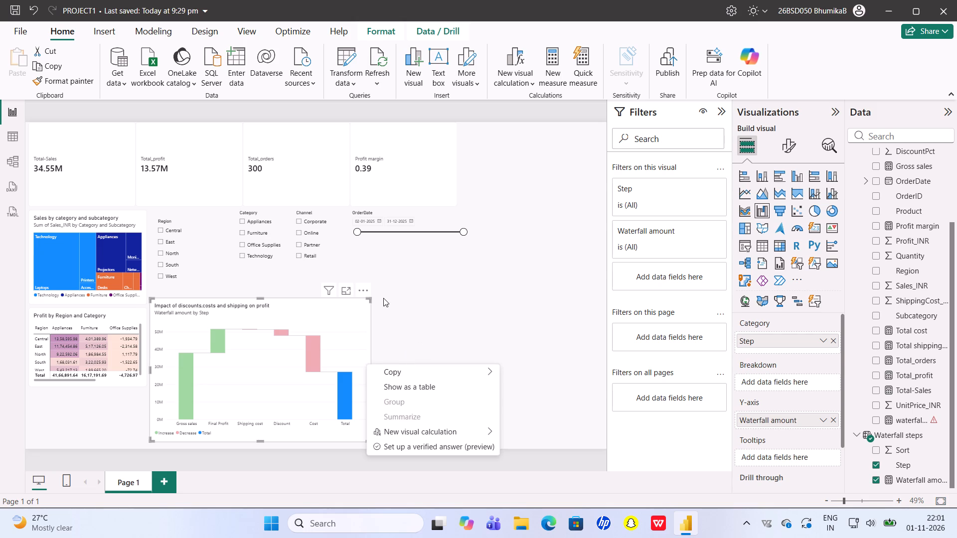
pyautogui.moveTo(368, 296); pyautogui.dragTo(334, 321)
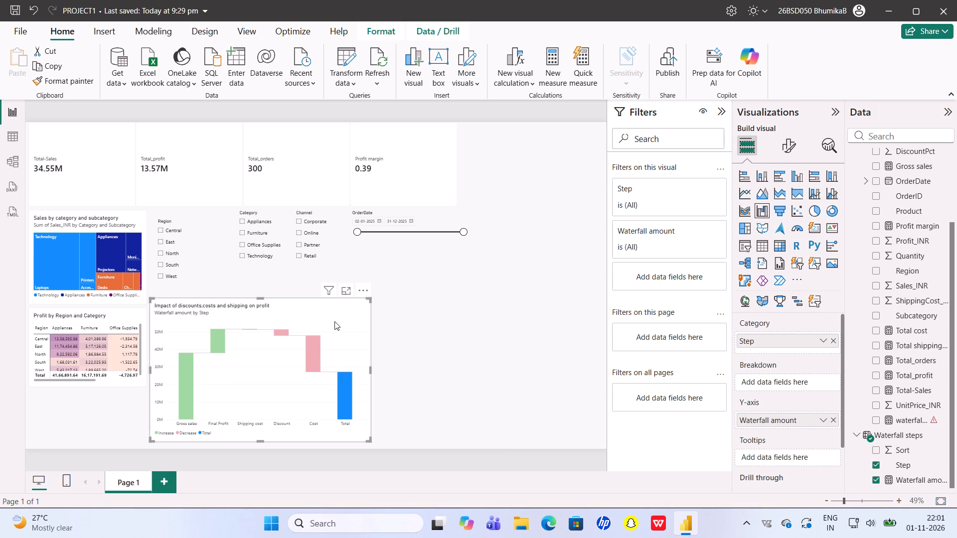
pyautogui.moveTo(371, 300); pyautogui.dragTo(328, 323)
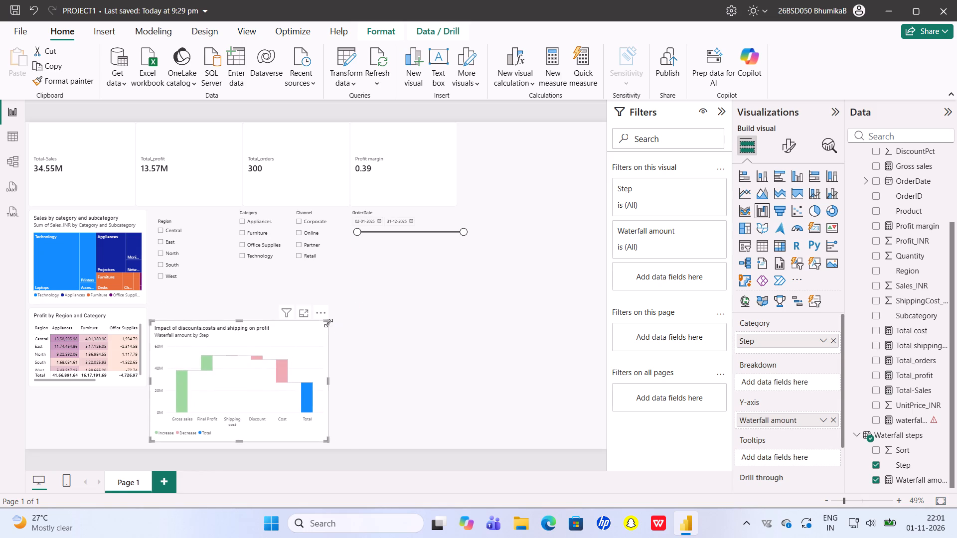
pyautogui.moveTo(238, 372); pyautogui.dragTo(239, 349)
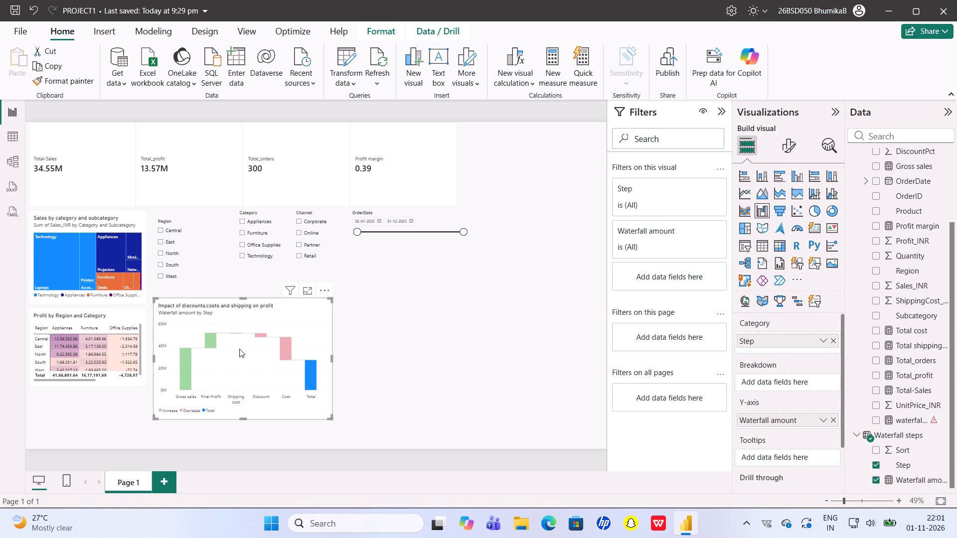
# Add a clustered column chart beside the waterfall chart, with Region on the X-axis and Sales_INR and Profit_INR on the Y-axis.
pyautogui.click(597, 332)
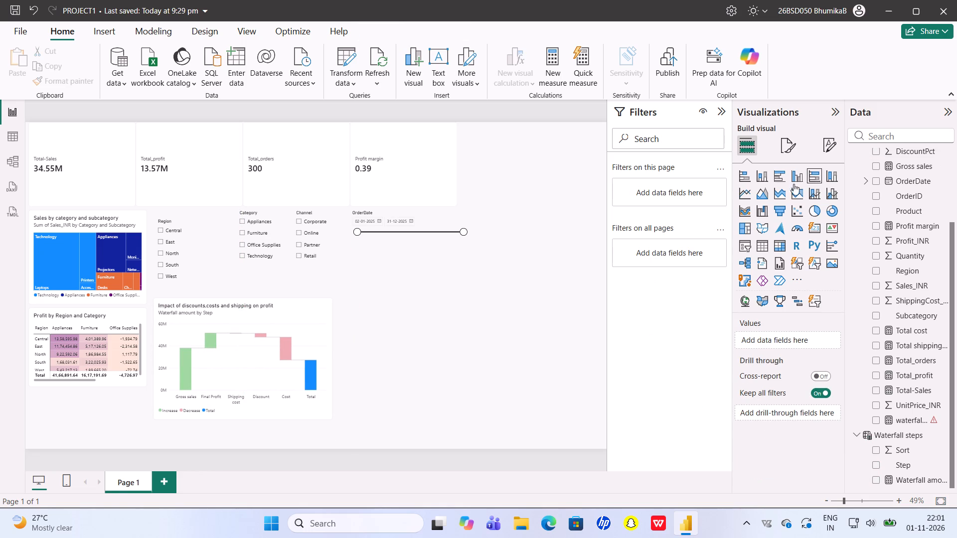
pyautogui.click(797, 176)
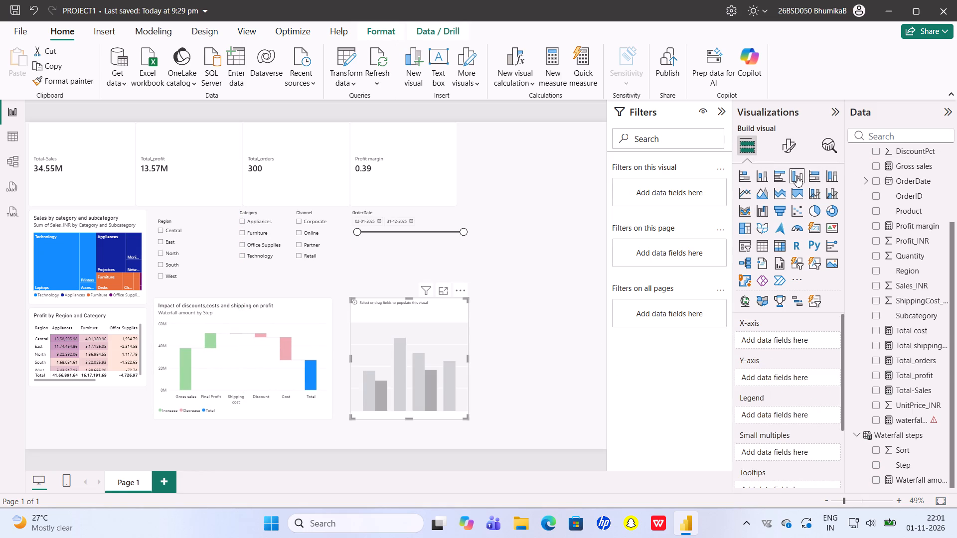
pyautogui.moveTo(453, 344); pyautogui.dragTo(441, 346, button='right')
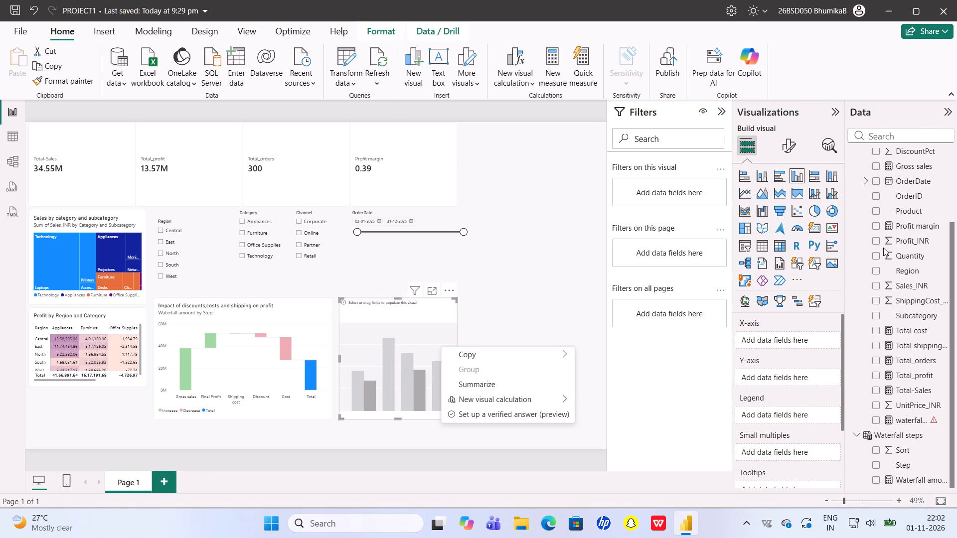
pyautogui.click(875, 270)
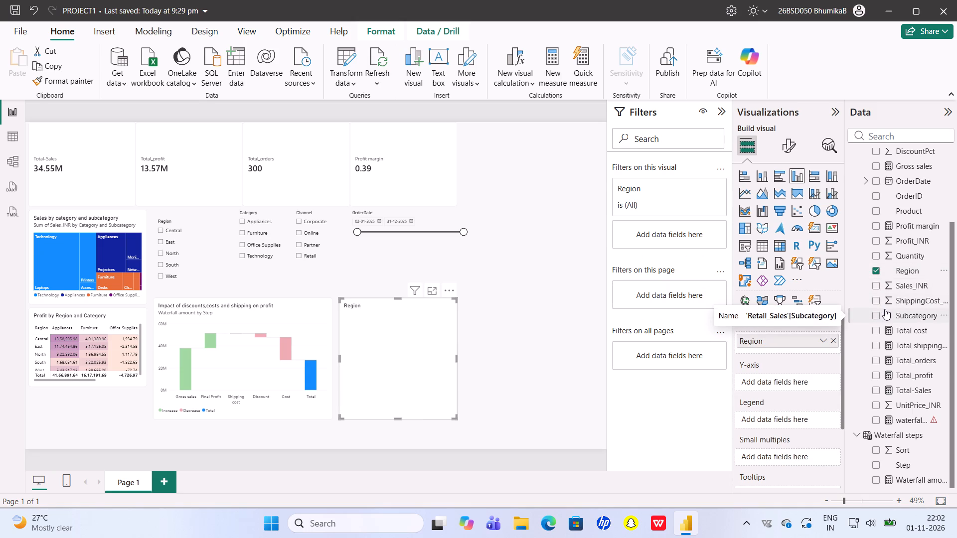
pyautogui.click(877, 286)
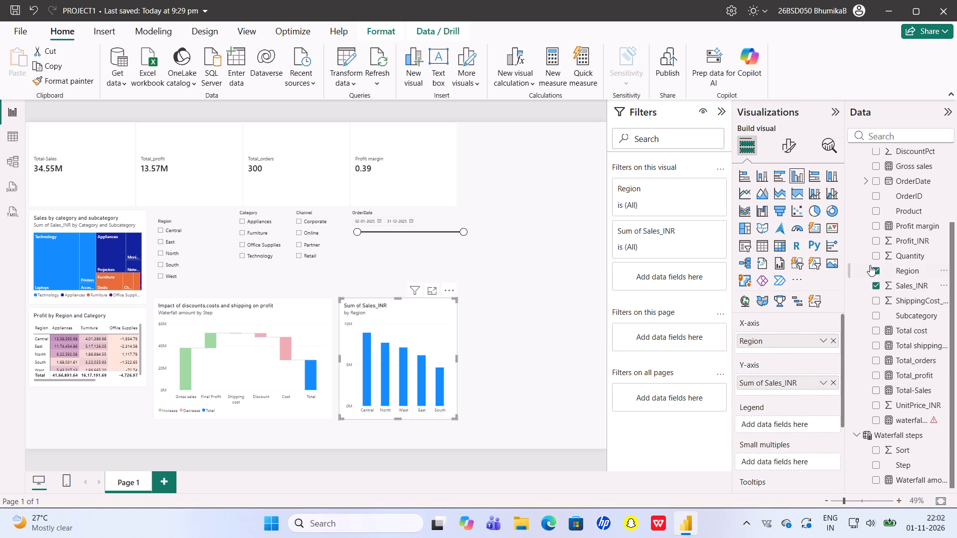
pyautogui.click(875, 239)
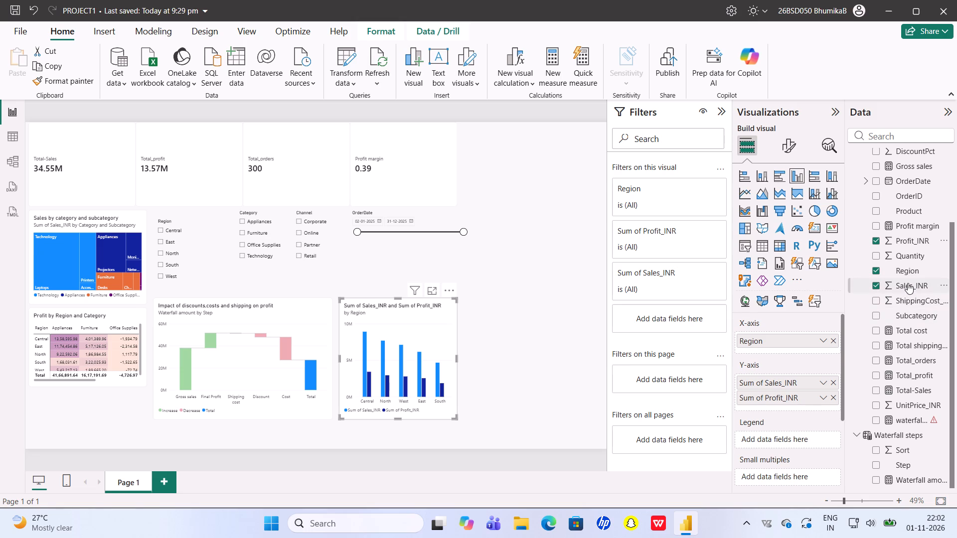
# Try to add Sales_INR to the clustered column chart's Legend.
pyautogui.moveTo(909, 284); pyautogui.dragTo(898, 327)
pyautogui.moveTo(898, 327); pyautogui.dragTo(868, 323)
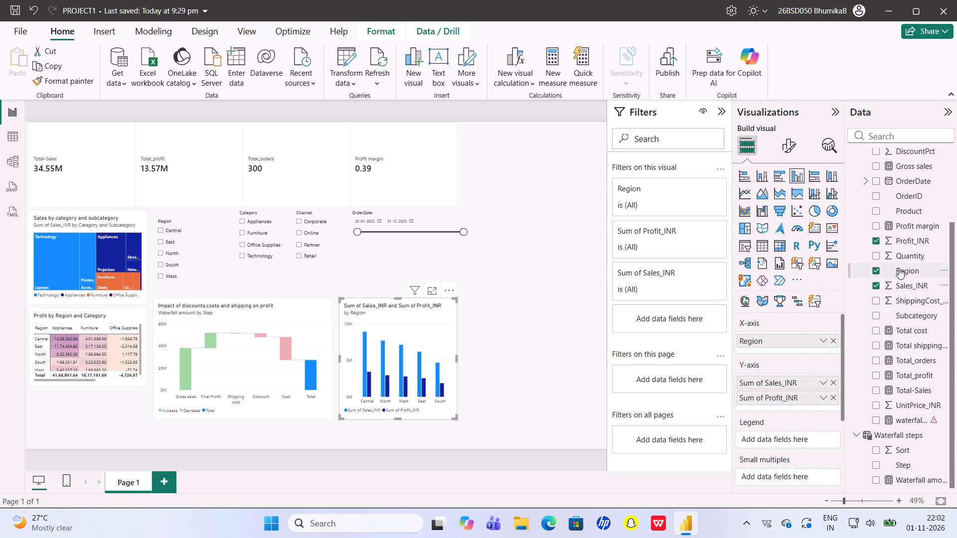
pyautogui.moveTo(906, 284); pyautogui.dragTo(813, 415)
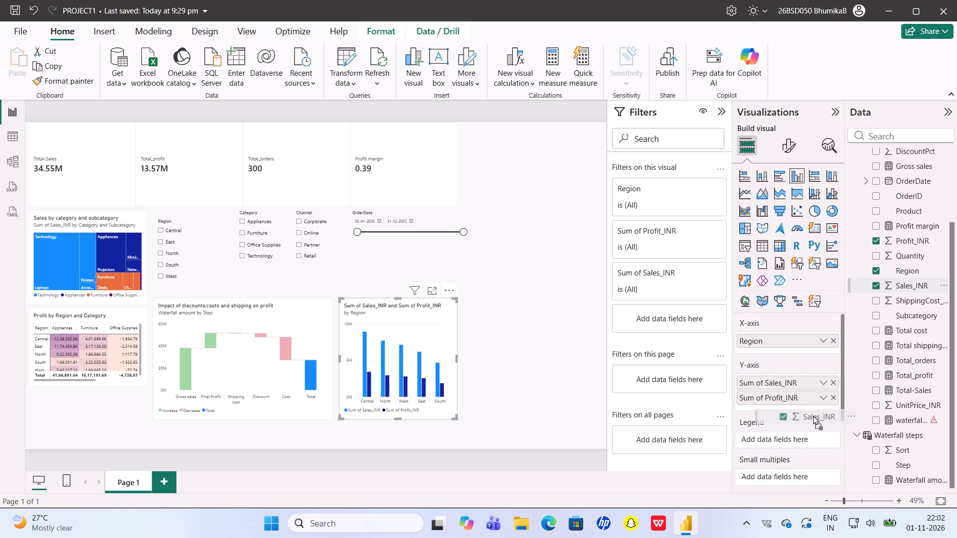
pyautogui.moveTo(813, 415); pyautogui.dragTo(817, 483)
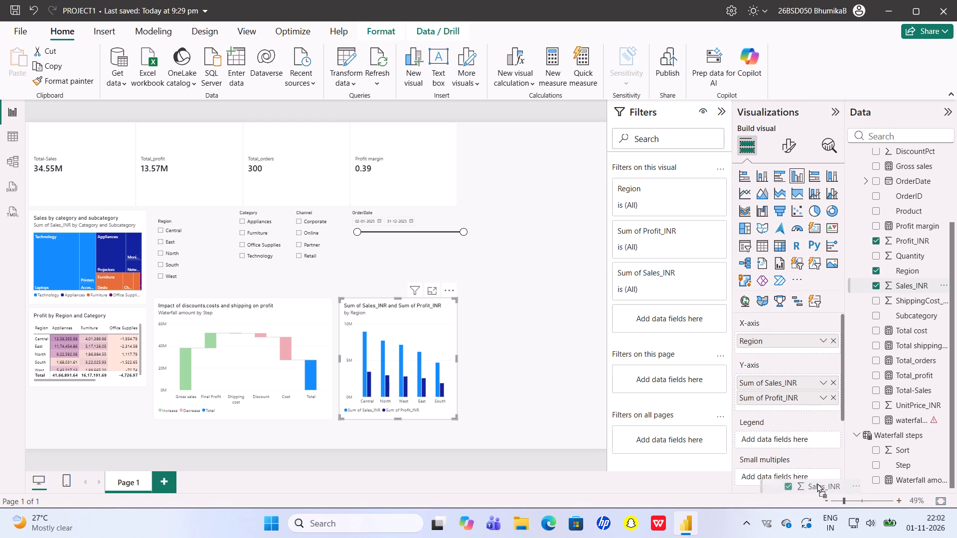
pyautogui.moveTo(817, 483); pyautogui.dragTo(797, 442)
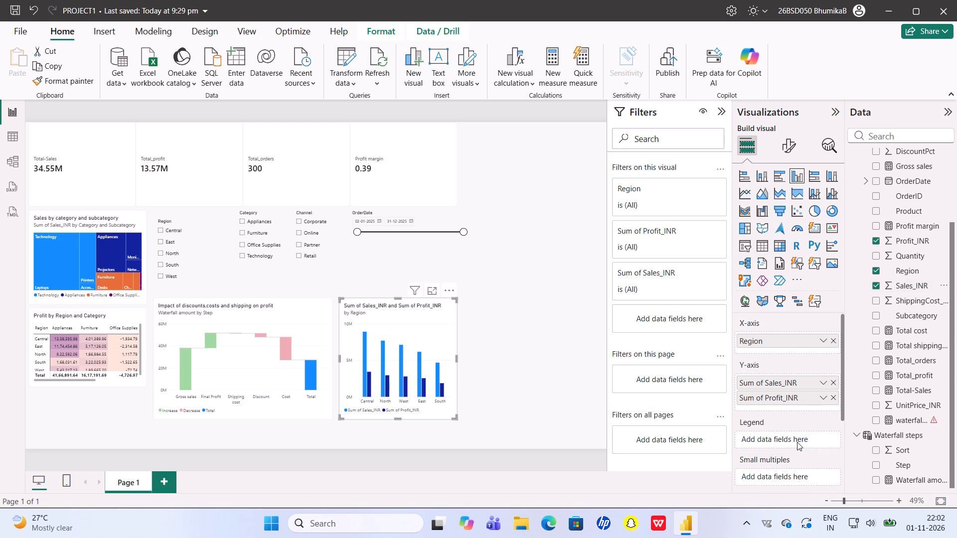
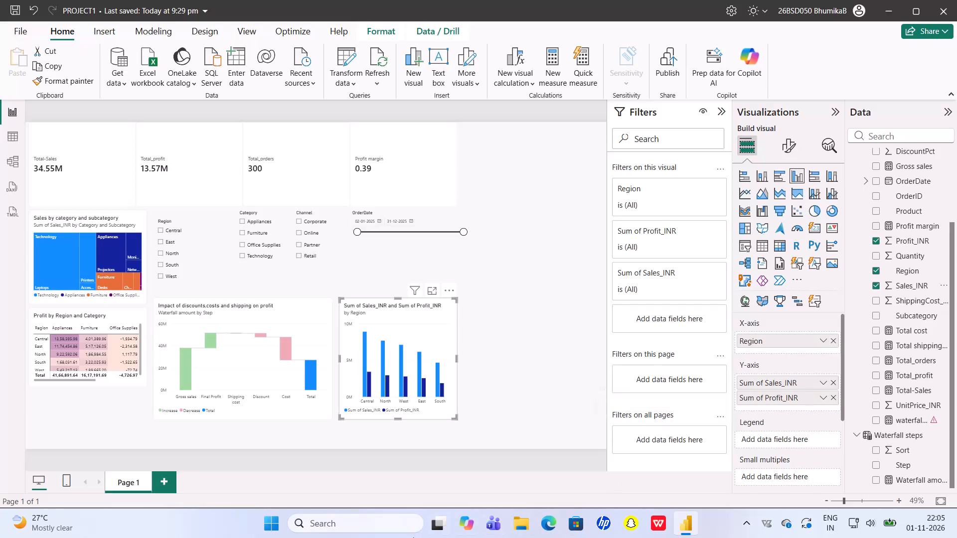
# Rename the report page Page 1 as DASBOARD1.
pyautogui.click(138, 481)
pyautogui.click(147, 480)
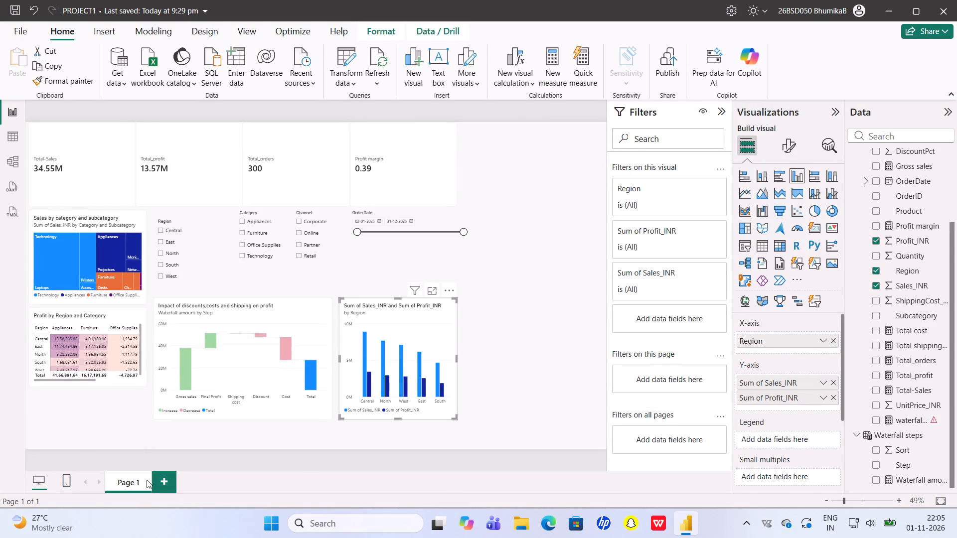
pyautogui.click(147, 480)
pyautogui.doubleClick(147, 480)
pyautogui.press('BackSpace')
pyautogui.press('BackSpace')
pyautogui.press('BackSpace')
pyautogui.press('BackSpace')
pyautogui.press('BackSpace')
pyautogui.press('BackSpace')
pyautogui.press('BackSpace')
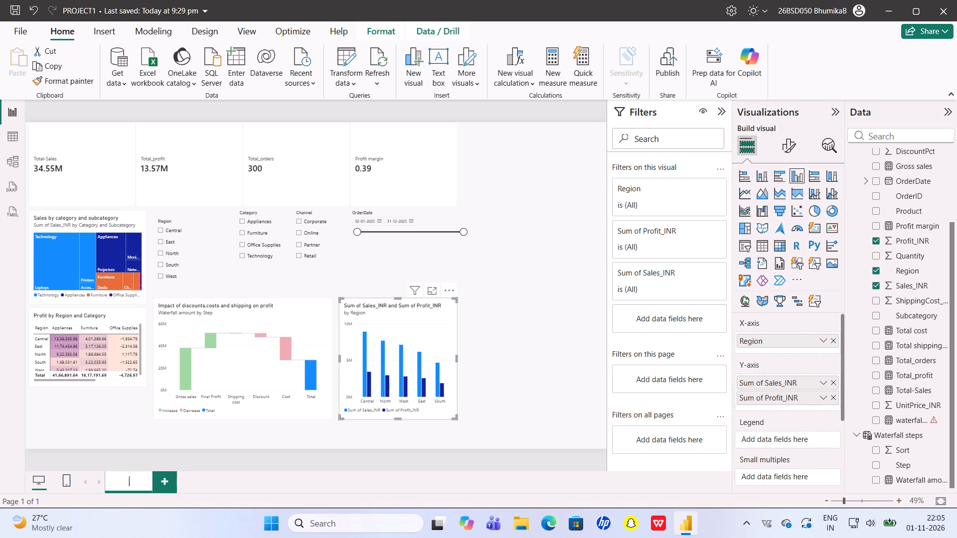
pyautogui.write('Re')
pyautogui.press('BackSpace')
pyautogui.press('BackSpace')
pyautogui.press('BackSpace')
pyautogui.hotkey('shift', 'd')
pyautogui.hotkey('shift', 's')
pyautogui.hotkey('shift', 'BackSpace')
pyautogui.write('aS')
pyautogui.press('BackSpace')
pyautogui.press('BackSpace')
pyautogui.write('ASBOARD')
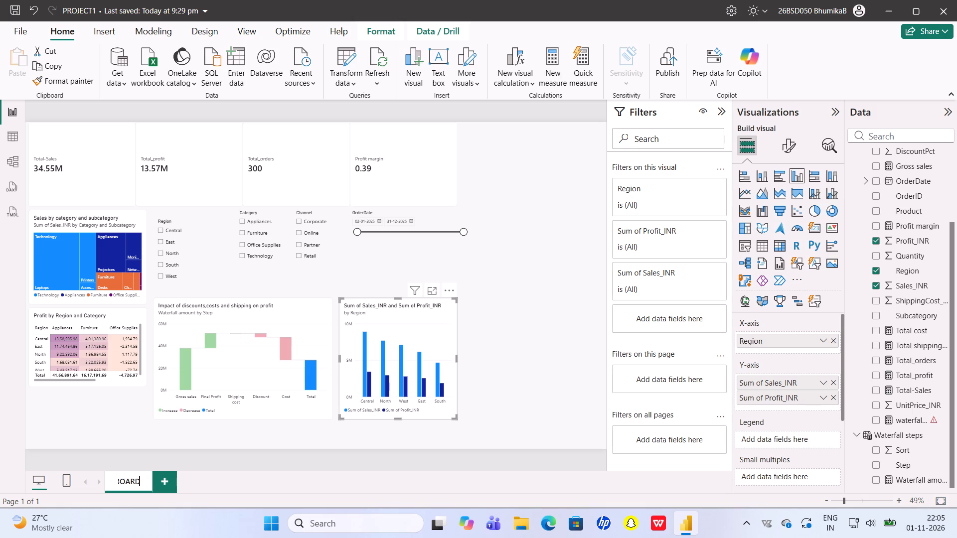
pyautogui.press('1')
pyautogui.press('Left')
pyautogui.press('Left')
pyautogui.press('Left')
pyautogui.press('Left')
pyautogui.press('Left')
pyautogui.press('Left')
pyautogui.press('Left')
pyautogui.press('Left')
pyautogui.press('Left')
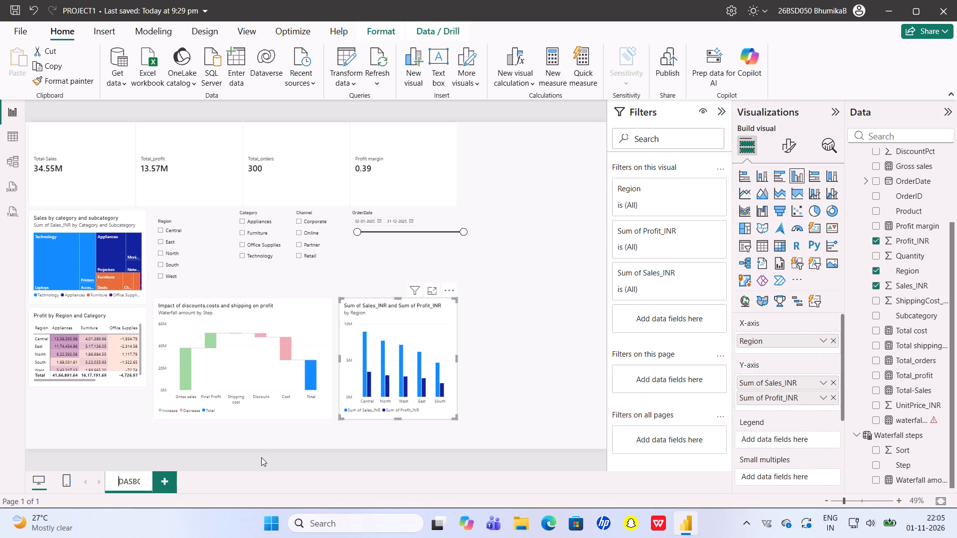
pyautogui.click(261, 457)
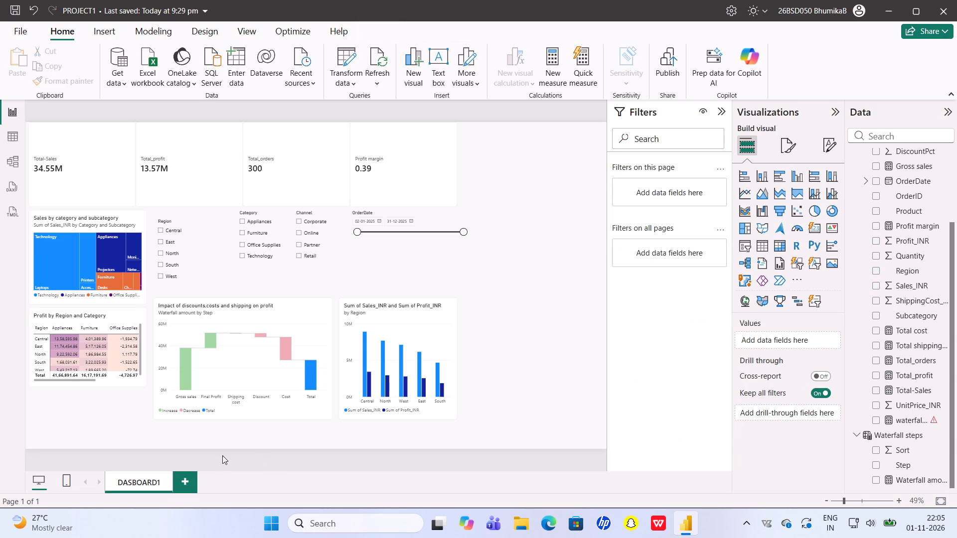
# Correct the spelling of the report page name to DASHBOARD1.
pyautogui.click(133, 481)
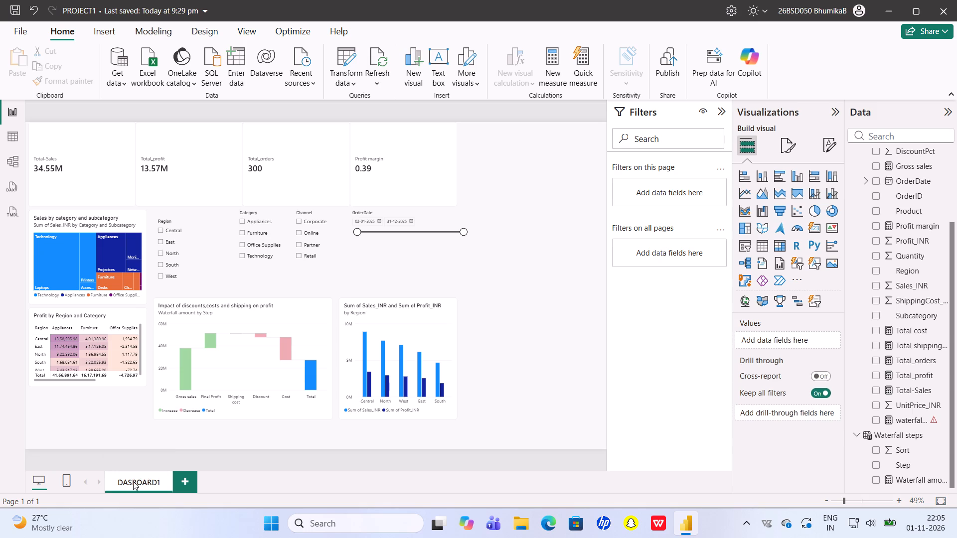
pyautogui.click(133, 481)
pyautogui.doubleClick(131, 480)
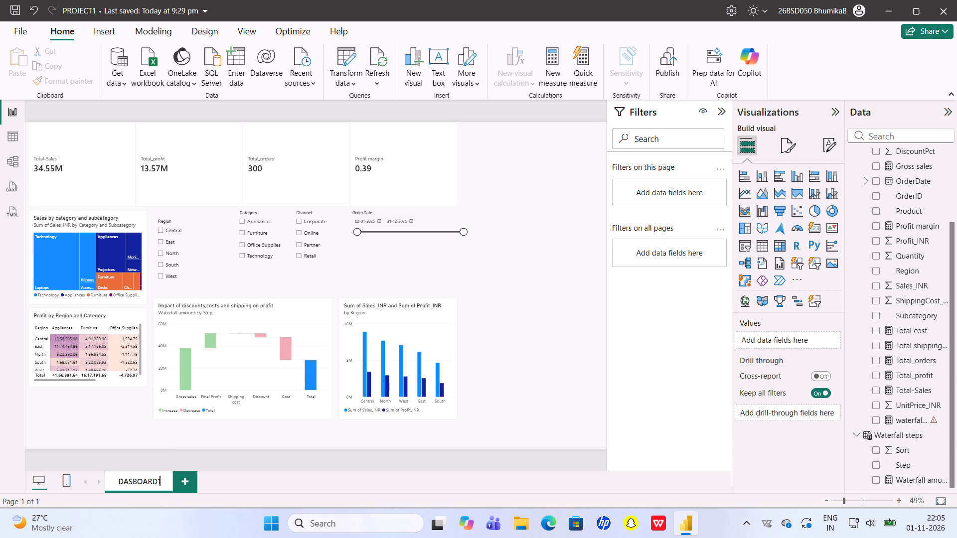
pyautogui.click(131, 480)
pyautogui.press('h')
pyautogui.click(159, 463)
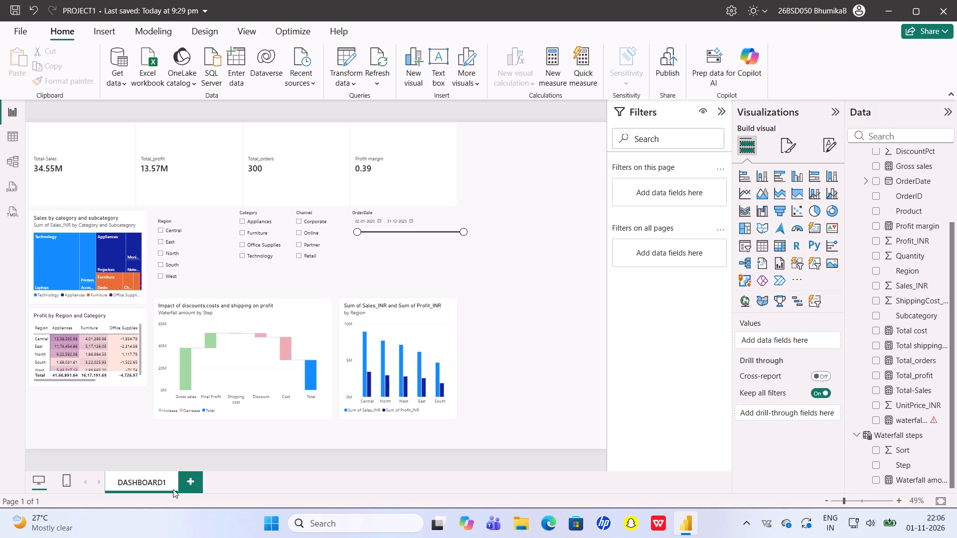
# Add a new blank report page after DASHBOARD1 and name it SALES OVERVIEW.
pyautogui.click(187, 479)
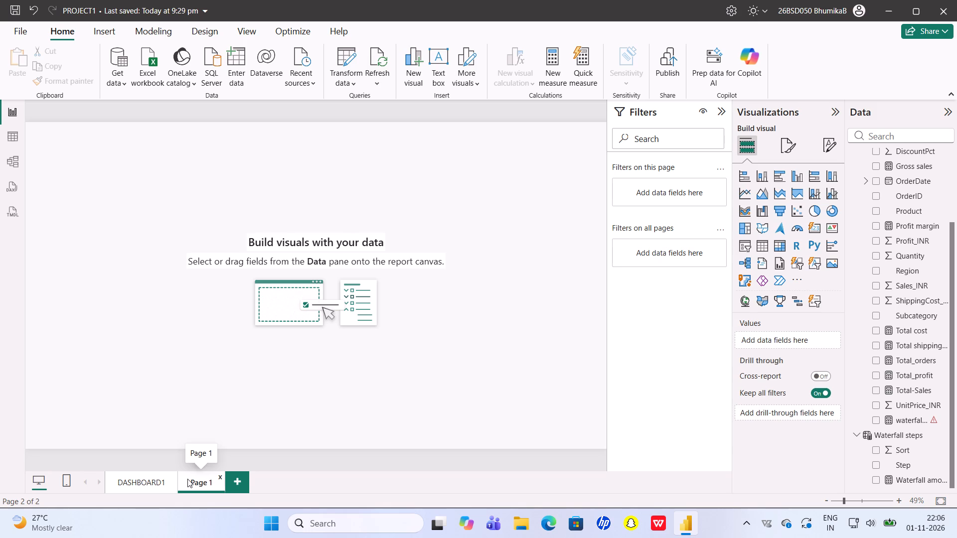
pyautogui.click(216, 480)
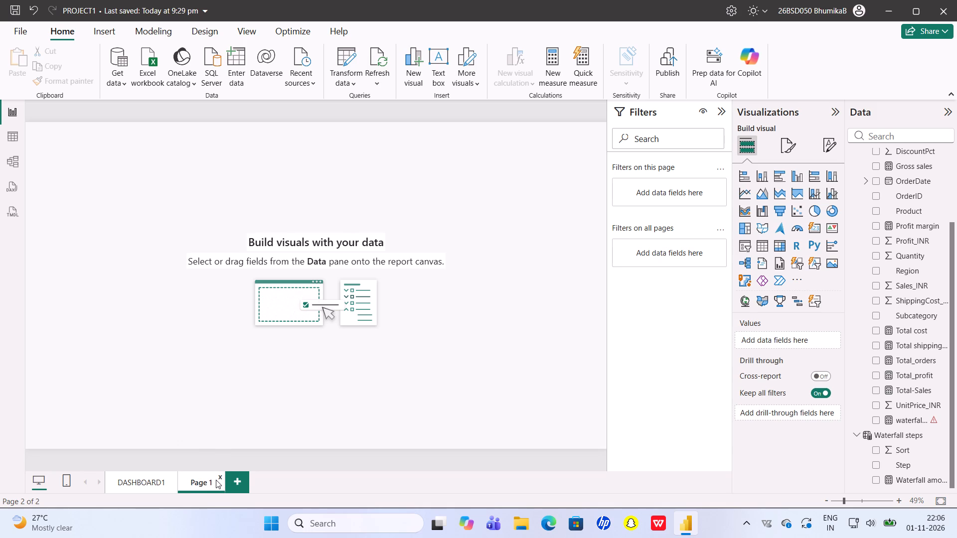
pyautogui.doubleClick(216, 480)
pyautogui.press('BackSpace')
pyautogui.press('BackSpace')
pyautogui.press('BackSpace')
pyautogui.press('BackSpace')
pyautogui.press('BackSpace')
pyautogui.press('BackSpace')
pyautogui.press('BackSpace')
pyautogui.press('BackSpace')
pyautogui.press('BackSpace')
pyautogui.press('BackSpace')
pyautogui.press('BackSpace')
pyautogui.press('BackSpace')
pyautogui.write('SALES P')
pyautogui.press('BackSpace')
pyautogui.write('OVERVU')
pyautogui.press('BackSpace')
pyautogui.write('IEW')
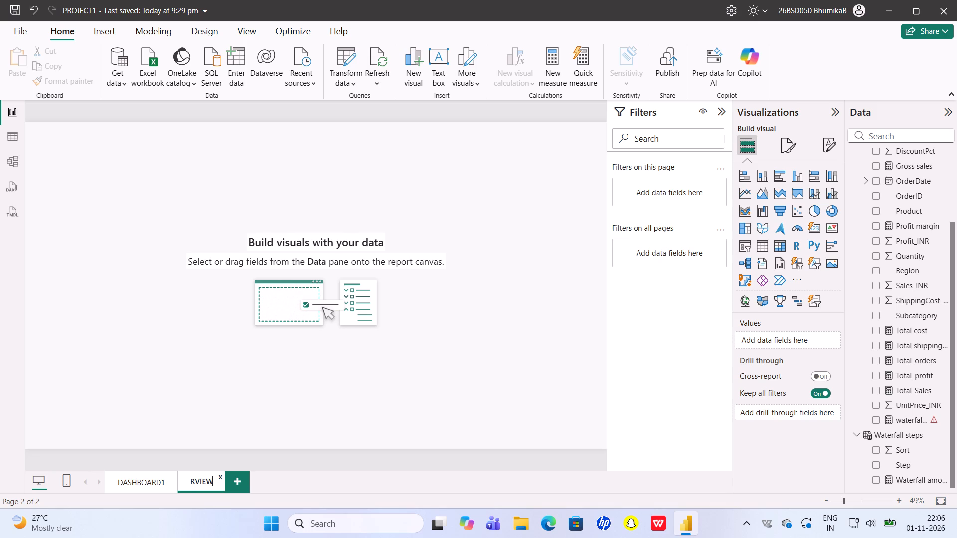
# Return to the DASHBOARD1 page and insert a page navigator on it.
pyautogui.doubleClick(160, 482)
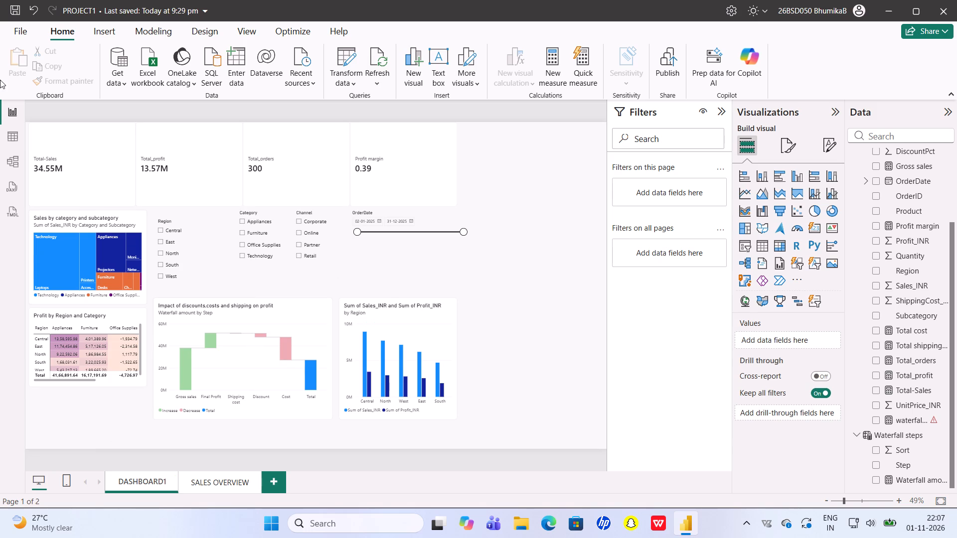
pyautogui.click(120, 30)
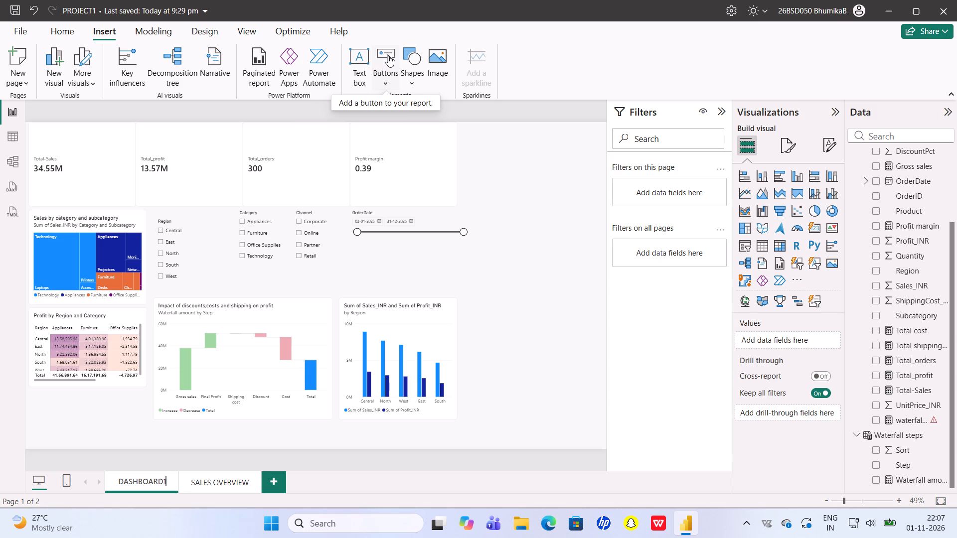
pyautogui.click(384, 81)
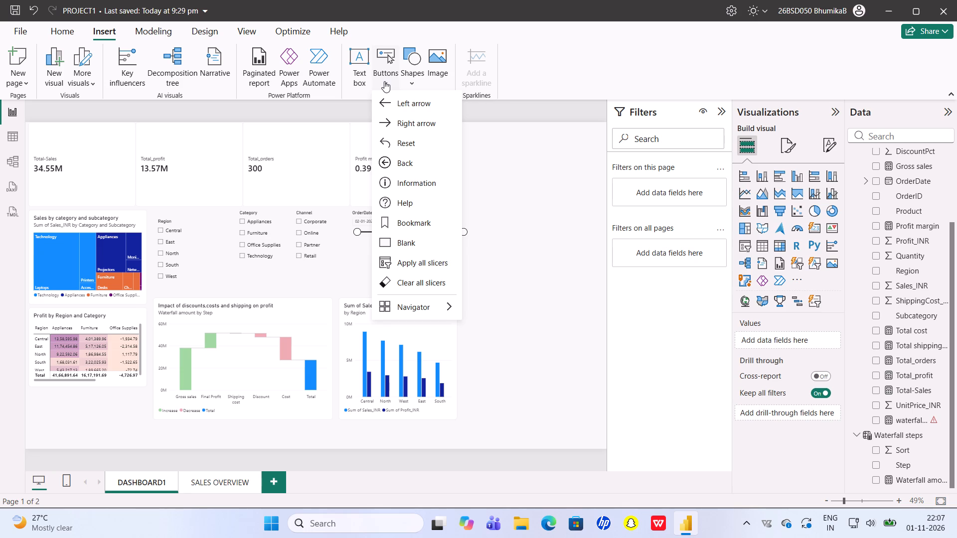
pyautogui.click(409, 305)
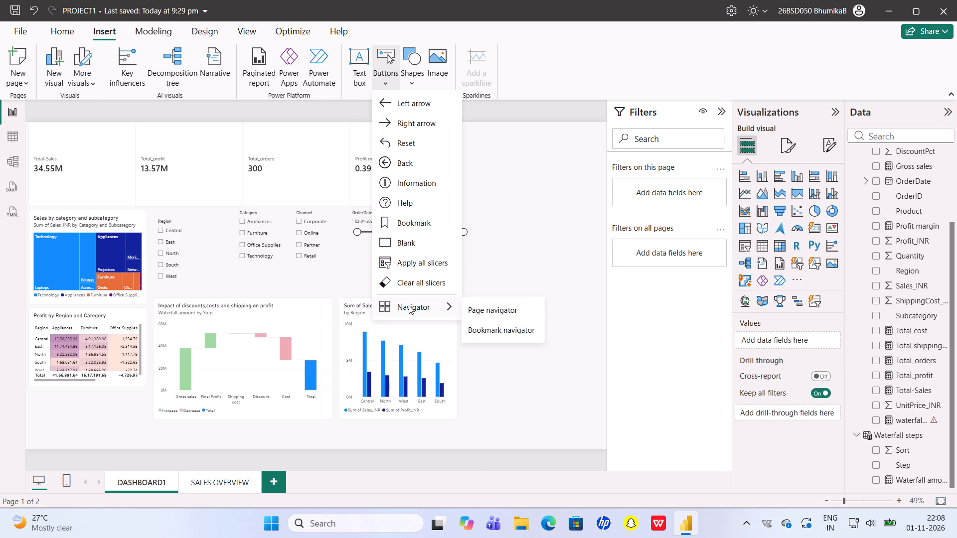
pyautogui.click(486, 309)
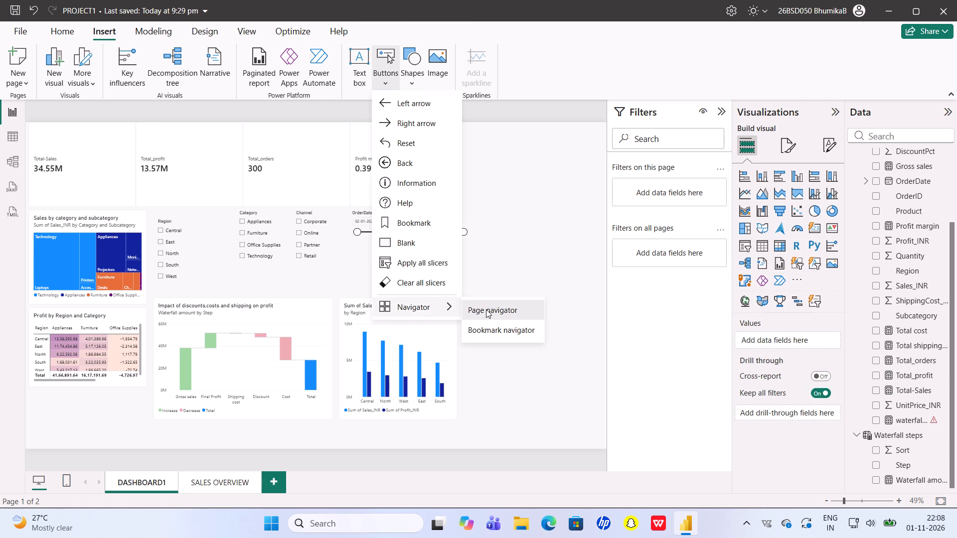
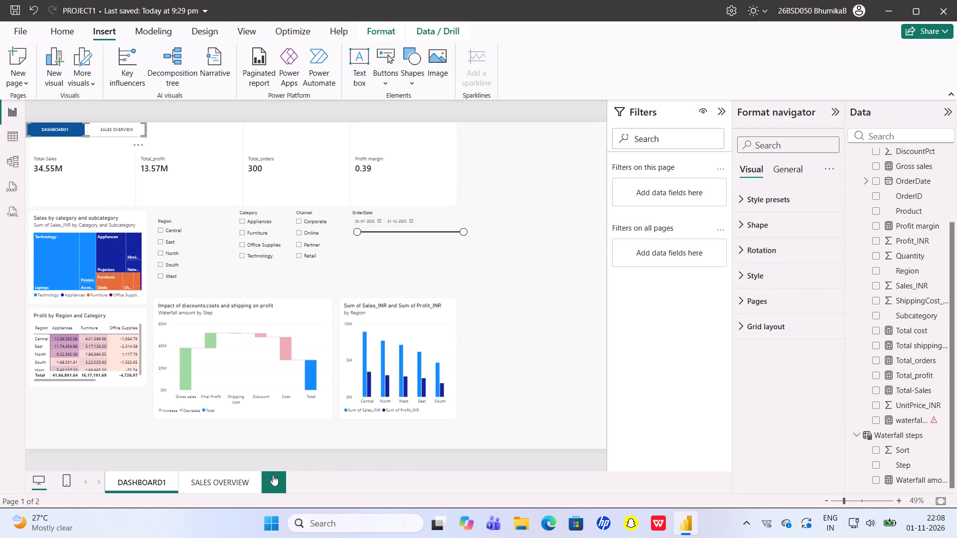
# Test the page navigator on DASHBOARD1 by following it to SALES OVERVIEW, returning to DASHBOARD1 after each try.
pyautogui.click(238, 478)
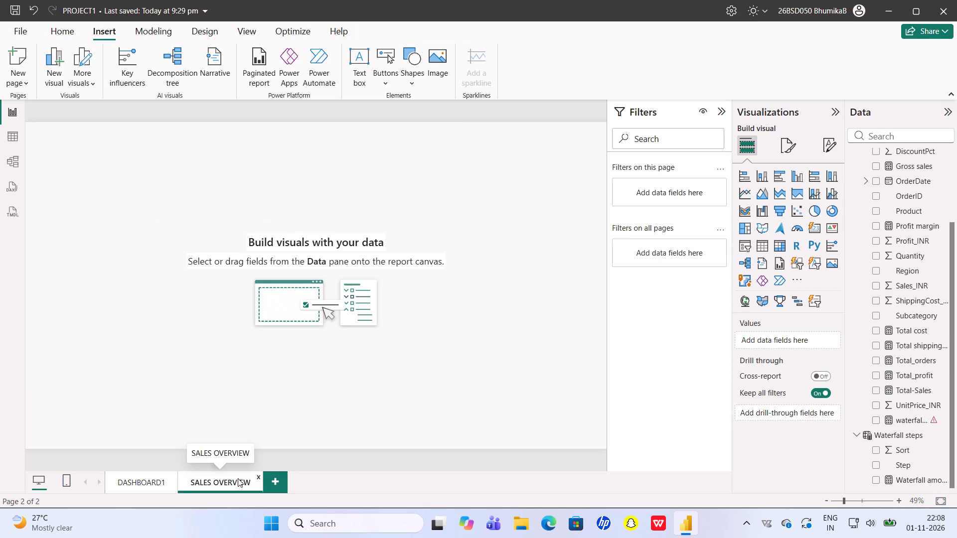
pyautogui.click(157, 483)
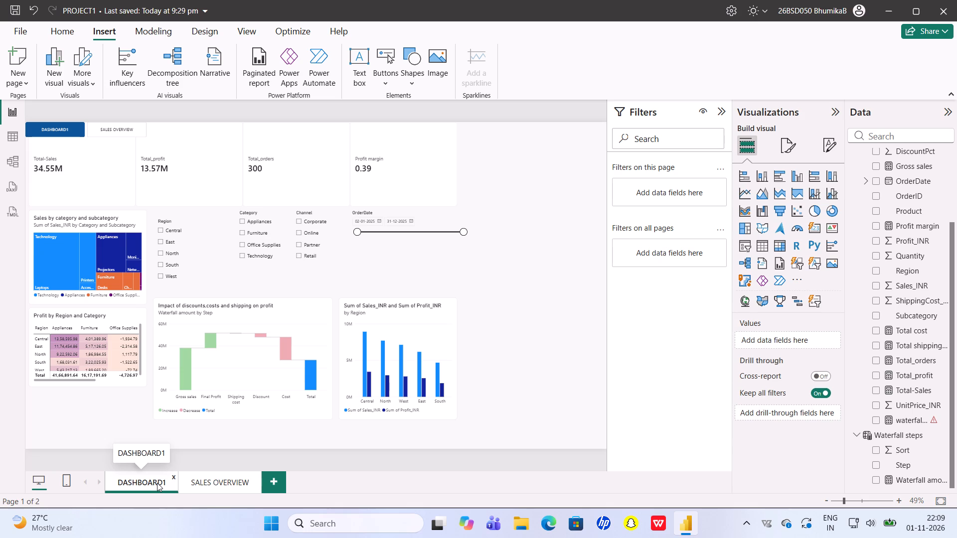
pyautogui.click(121, 123)
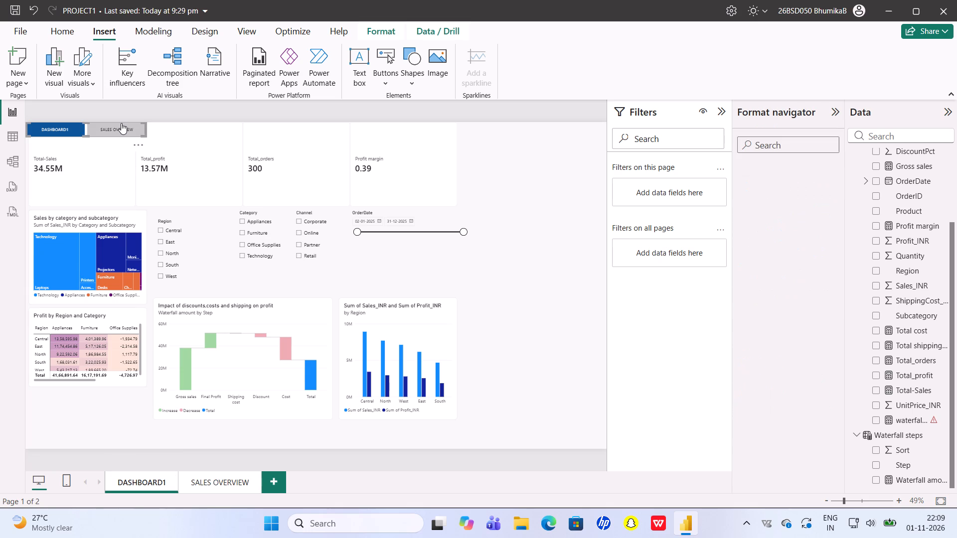
pyautogui.click(121, 123)
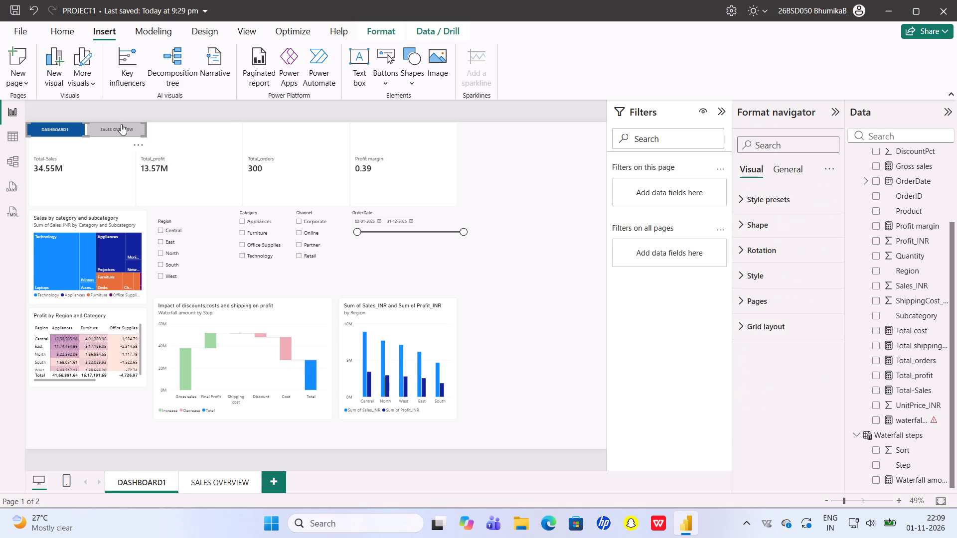
pyautogui.click(121, 129)
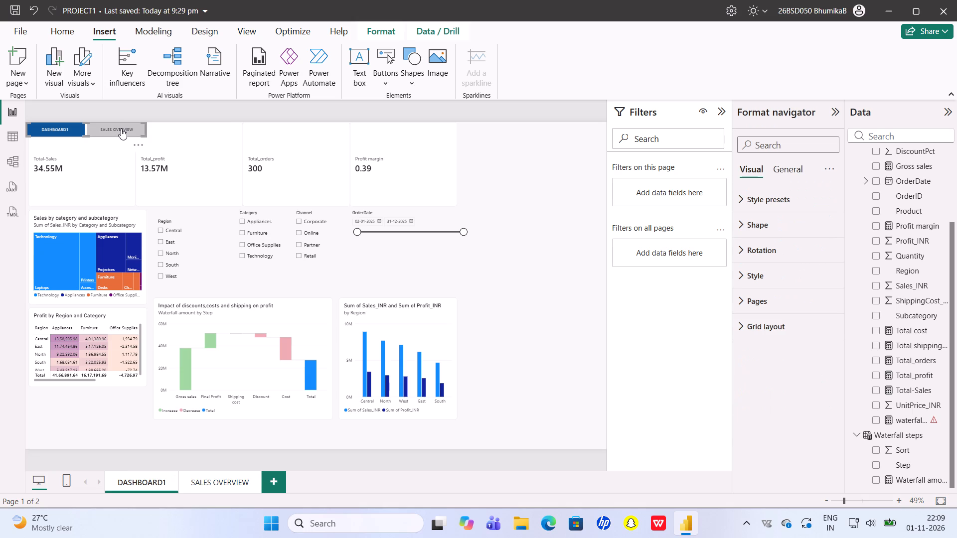
pyautogui.click(121, 129)
pyautogui.doubleClick(121, 129)
pyautogui.hotkey('ctrl', 'space')
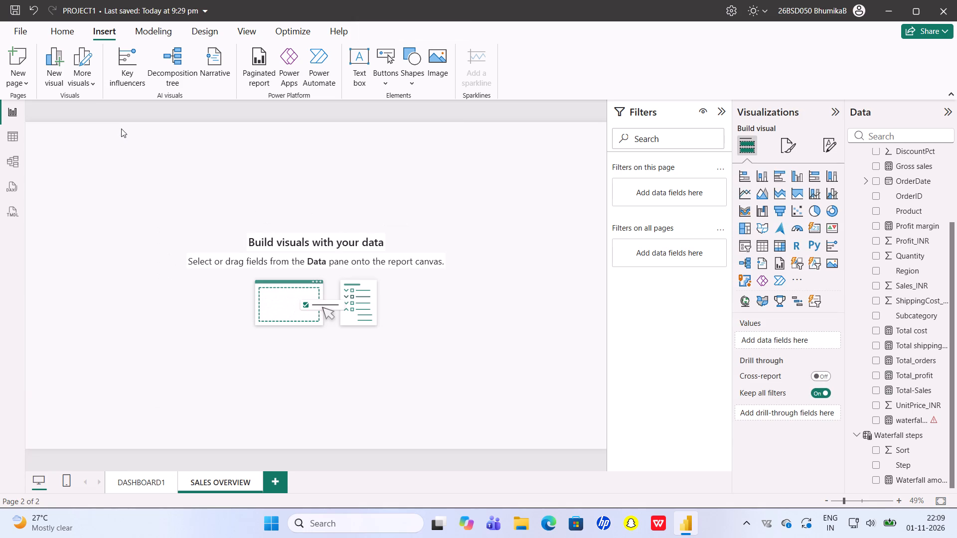
pyautogui.click(142, 475)
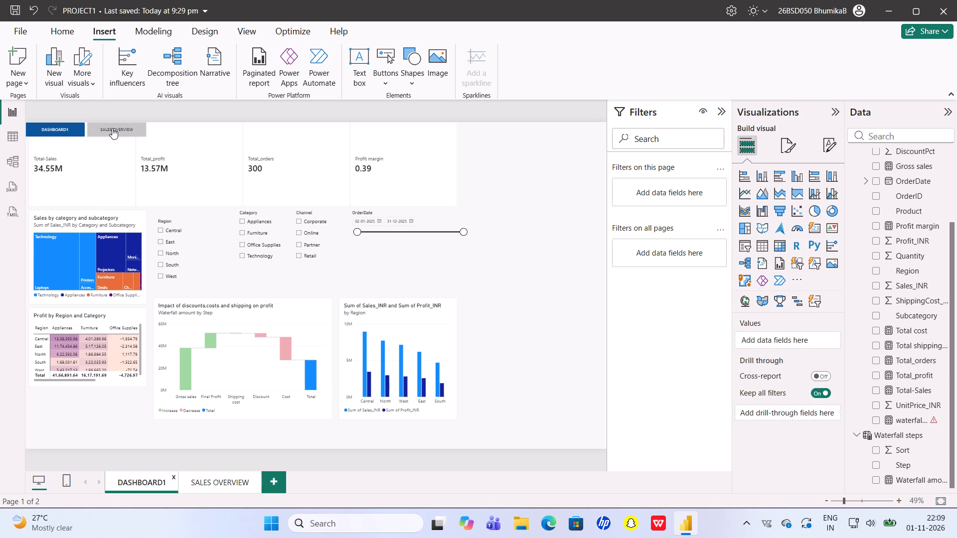
pyautogui.keyDown('ctrl'); pyautogui.click(112, 128); pyautogui.keyUp('ctrl')
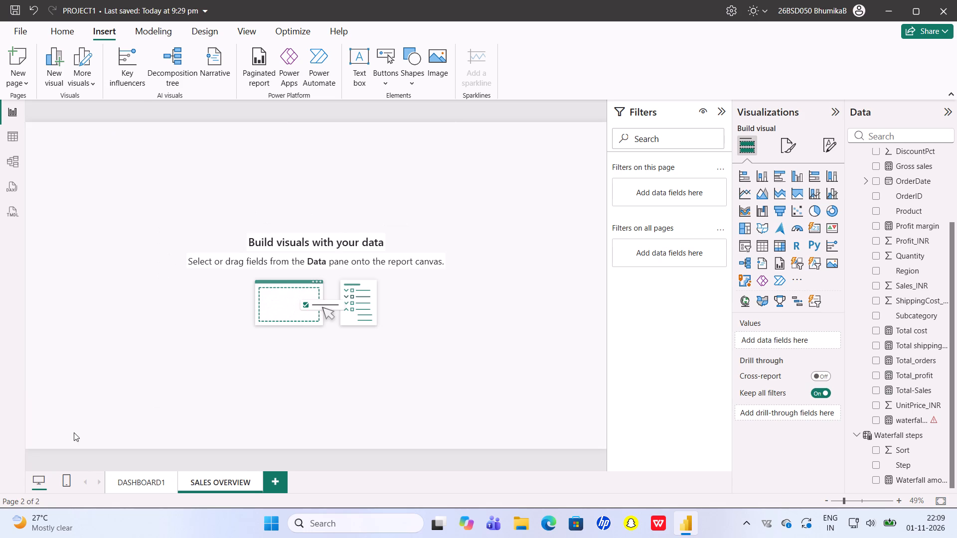
pyautogui.click(133, 479)
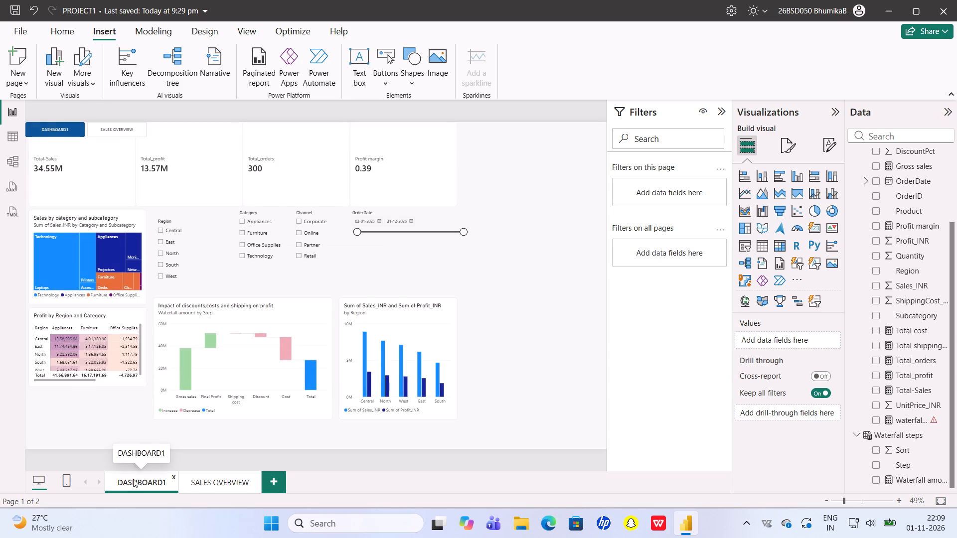
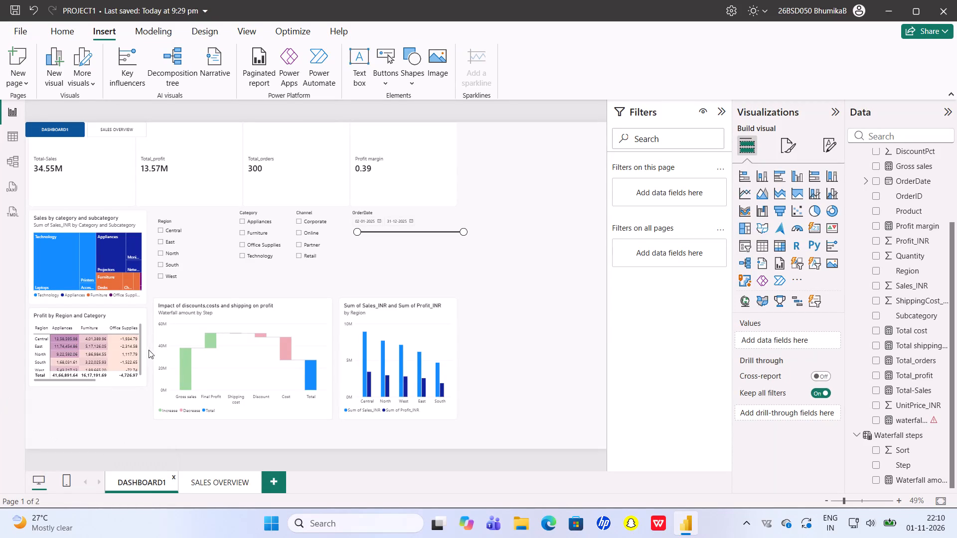
# Move the Profit by Region and Category matrix and the Sales by category and subcategory treemap lower on DASHBOARD1.
pyautogui.moveTo(132, 352); pyautogui.dragTo(133, 390)
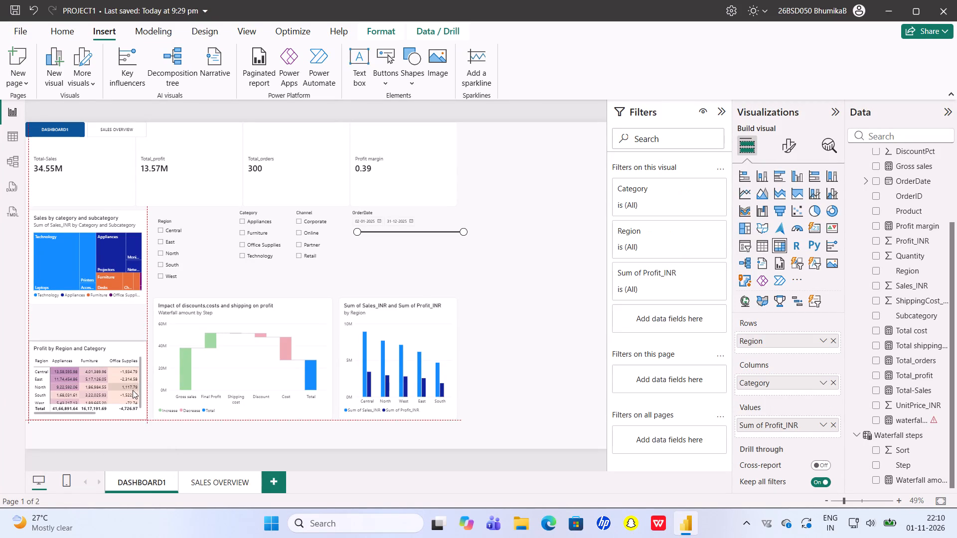
pyautogui.moveTo(133, 390); pyautogui.dragTo(132, 375)
pyautogui.click(132, 375)
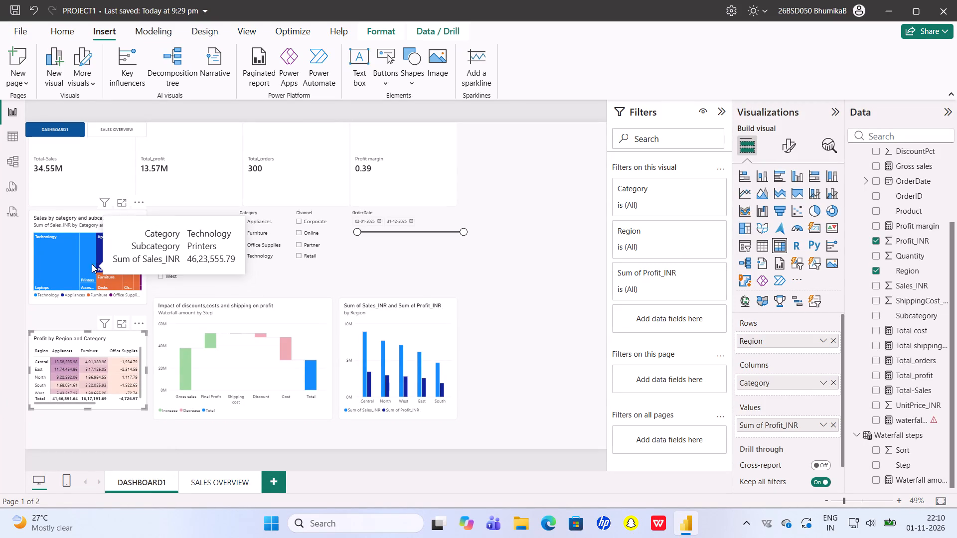
pyautogui.moveTo(80, 278); pyautogui.dragTo(80, 279)
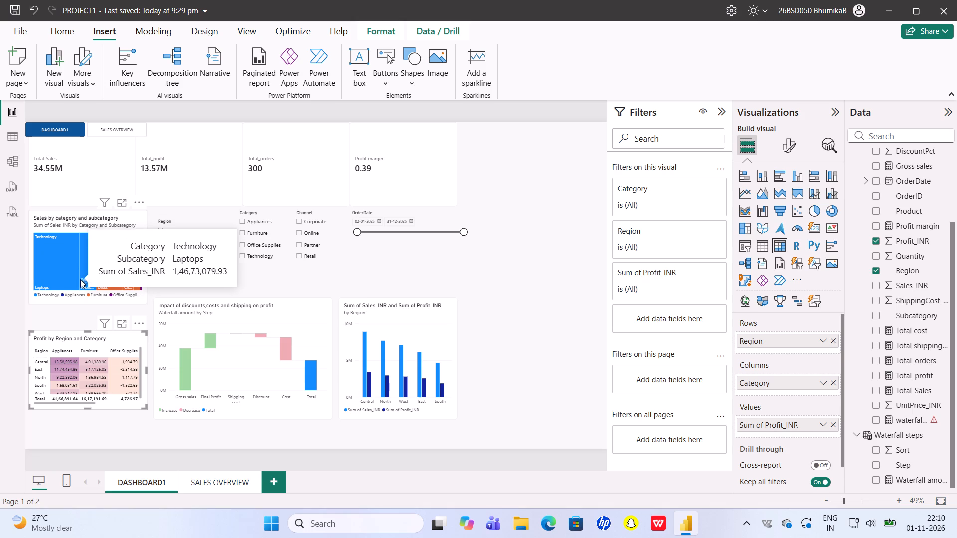
pyautogui.moveTo(80, 279); pyautogui.dragTo(84, 291)
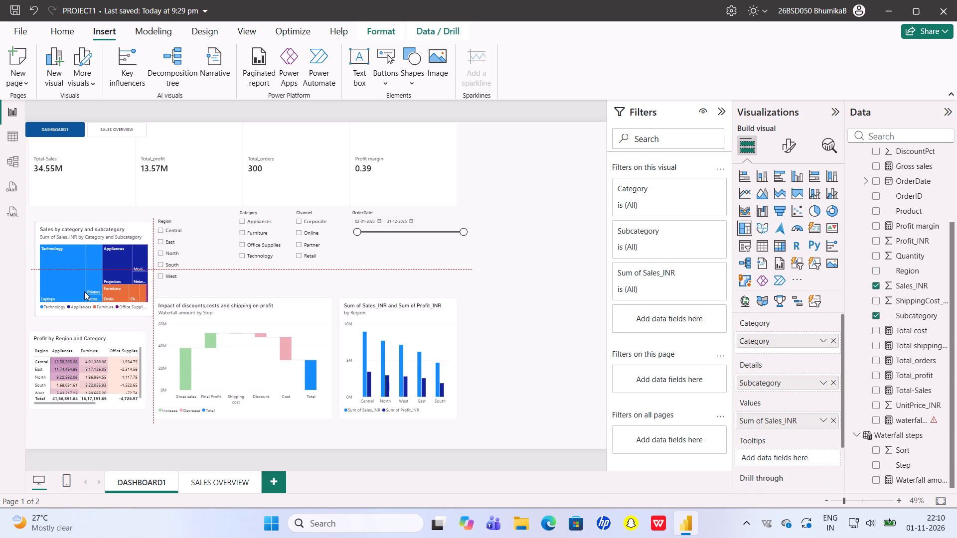
pyautogui.moveTo(84, 291); pyautogui.dragTo(79, 291)
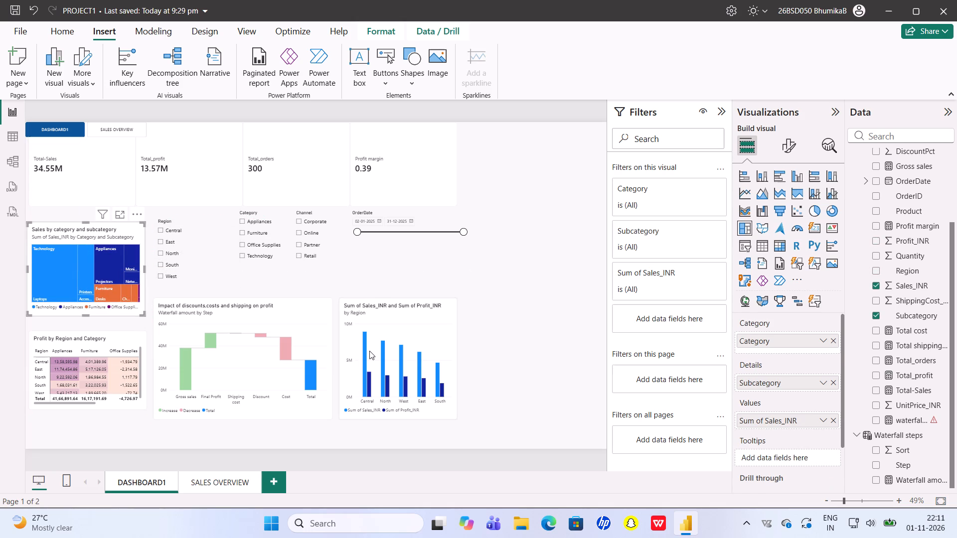
# Shift the regional sales and profit column chart and the discount impact waterfall chart rightward and slightly down to space them apart.
pyautogui.moveTo(369, 351); pyautogui.dragTo(439, 353)
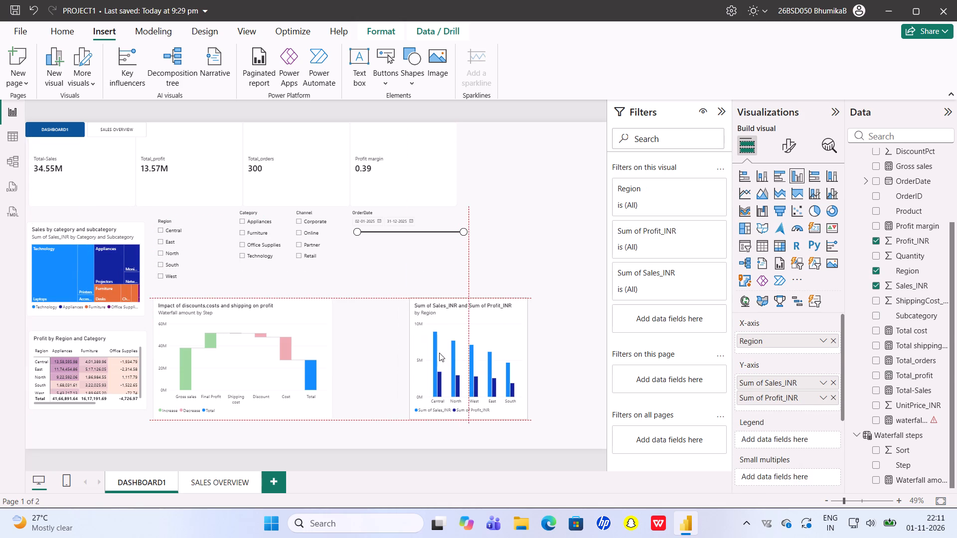
pyautogui.moveTo(269, 354); pyautogui.dragTo(296, 366)
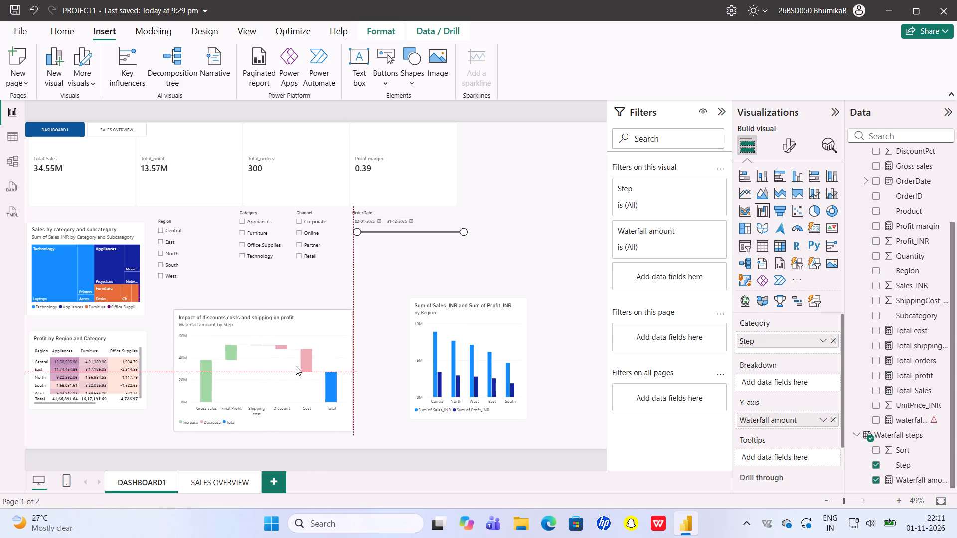
pyautogui.moveTo(296, 366); pyautogui.dragTo(300, 366)
pyautogui.moveTo(464, 364); pyautogui.dragTo(474, 387, button='right')
pyautogui.rightClick(474, 387)
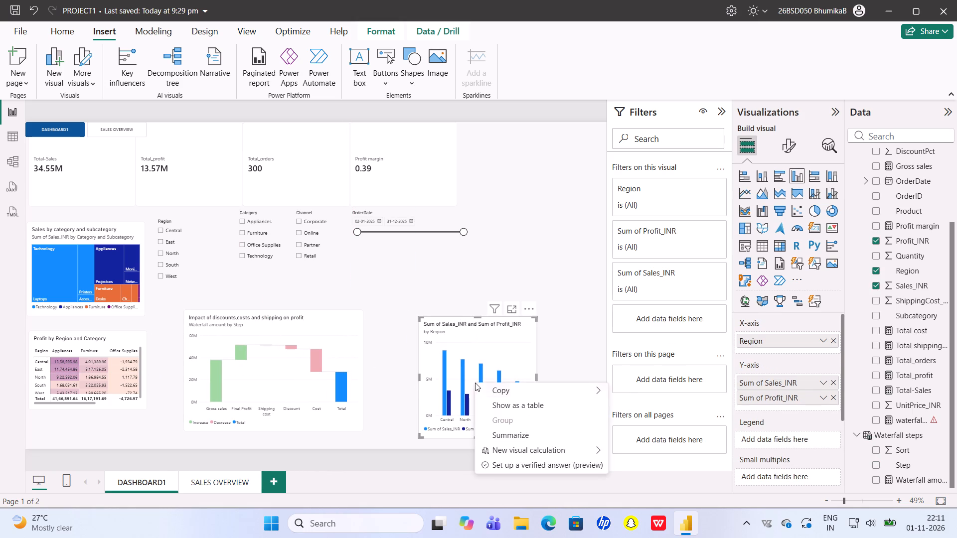
pyautogui.click(492, 264)
# Move the OrderDate slicer right and slightly down, and lower the Channel and Category slicers below the KPI cards.
pyautogui.click(426, 217)
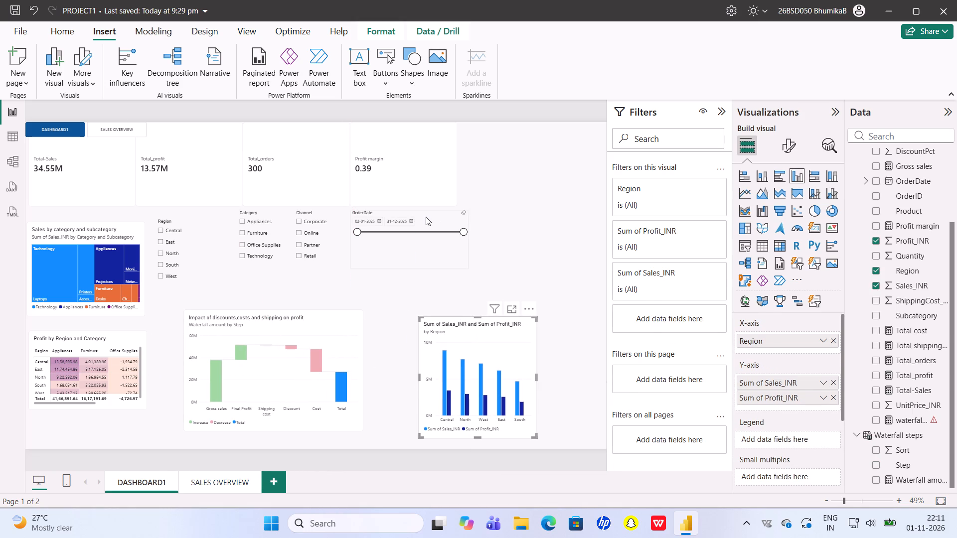
pyautogui.moveTo(426, 216); pyautogui.dragTo(457, 223)
pyautogui.moveTo(319, 241); pyautogui.dragTo(319, 259)
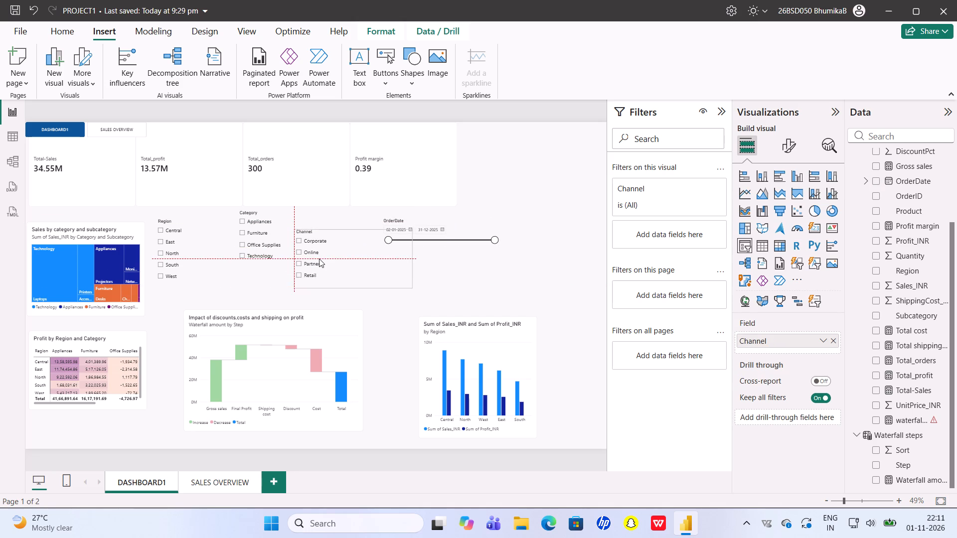
pyautogui.moveTo(319, 259); pyautogui.dragTo(319, 259)
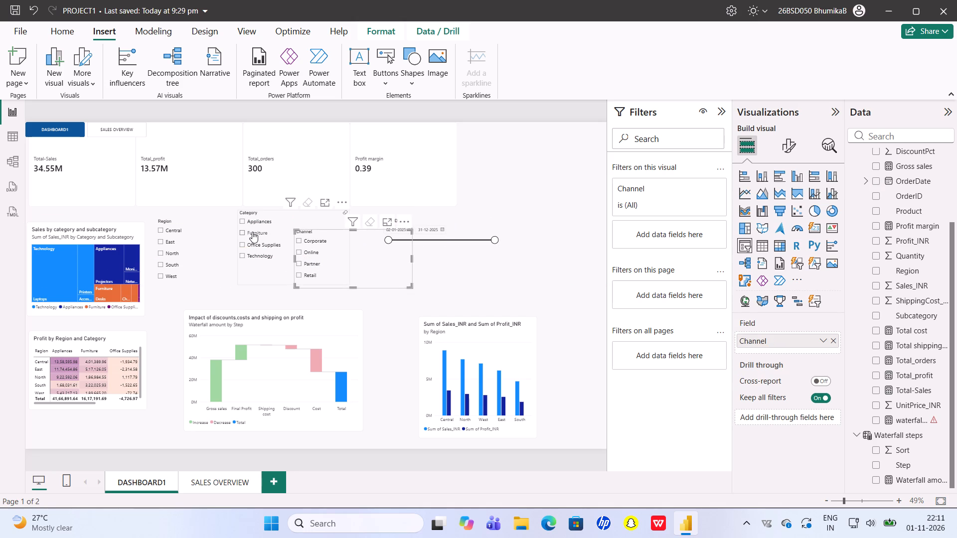
pyautogui.moveTo(252, 232); pyautogui.dragTo(249, 252)
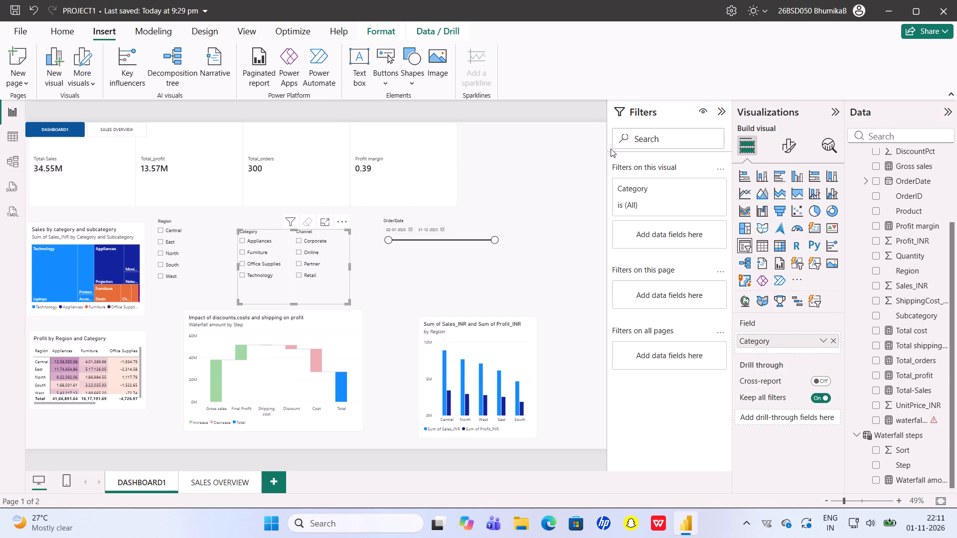
pyautogui.click(520, 177)
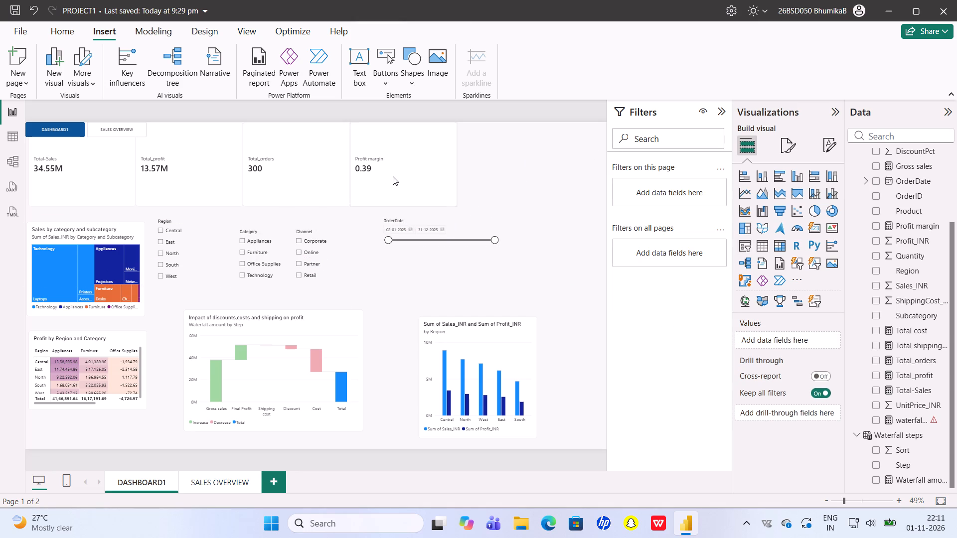
# Shift the Profit margin, Total_orders and Total_profit cards rightward along the top row, leaving a gap after the Total-Sales card.
pyautogui.moveTo(393, 176); pyautogui.dragTo(419, 172)
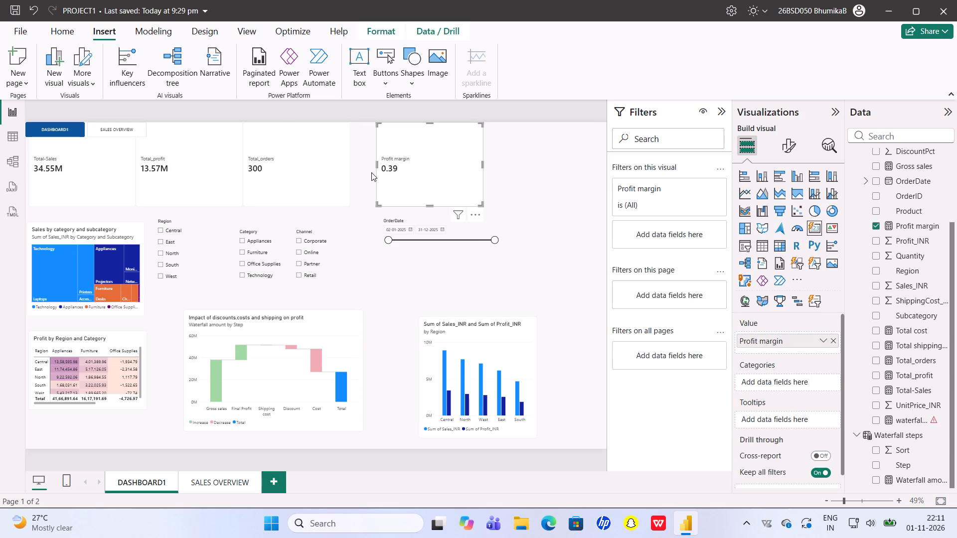
pyautogui.moveTo(331, 177); pyautogui.dragTo(341, 176)
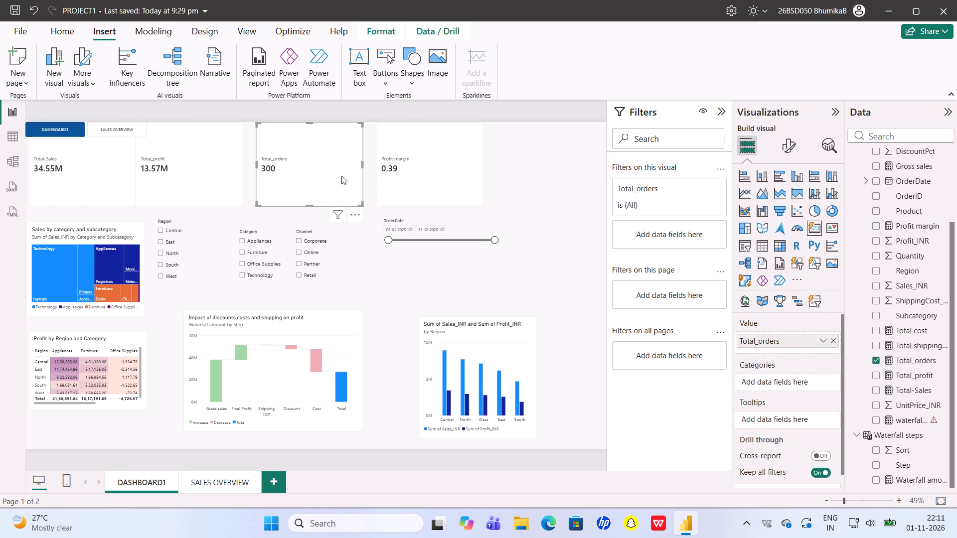
pyautogui.moveTo(227, 179); pyautogui.dragTo(235, 179)
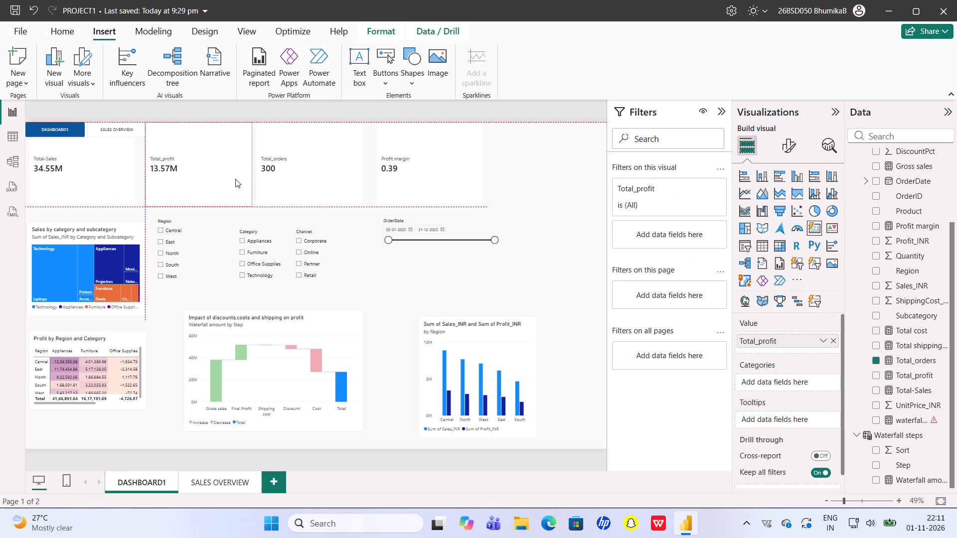
pyautogui.moveTo(235, 179); pyautogui.dragTo(240, 180)
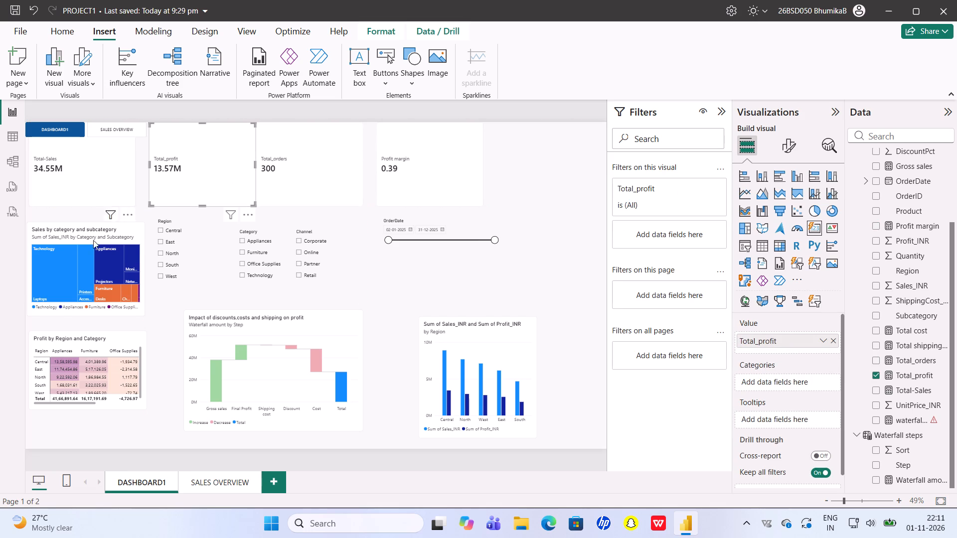
# Lower the profit matrix and the sales treemap further to make room, and place the Total-Sales card below the page navigator.
pyautogui.moveTo(76, 343); pyautogui.dragTo(71, 367)
pyautogui.moveTo(69, 299); pyautogui.dragTo(64, 315)
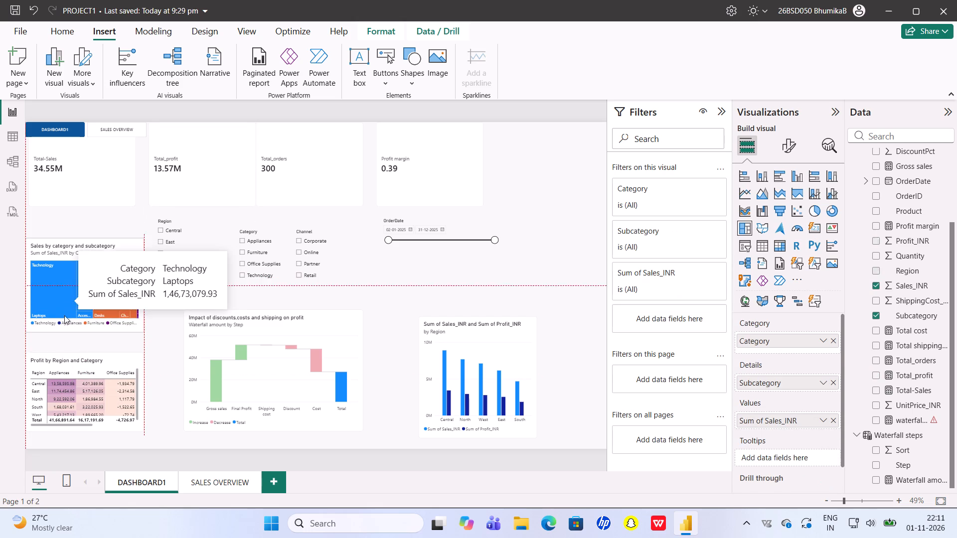
pyautogui.moveTo(64, 315); pyautogui.dragTo(64, 320)
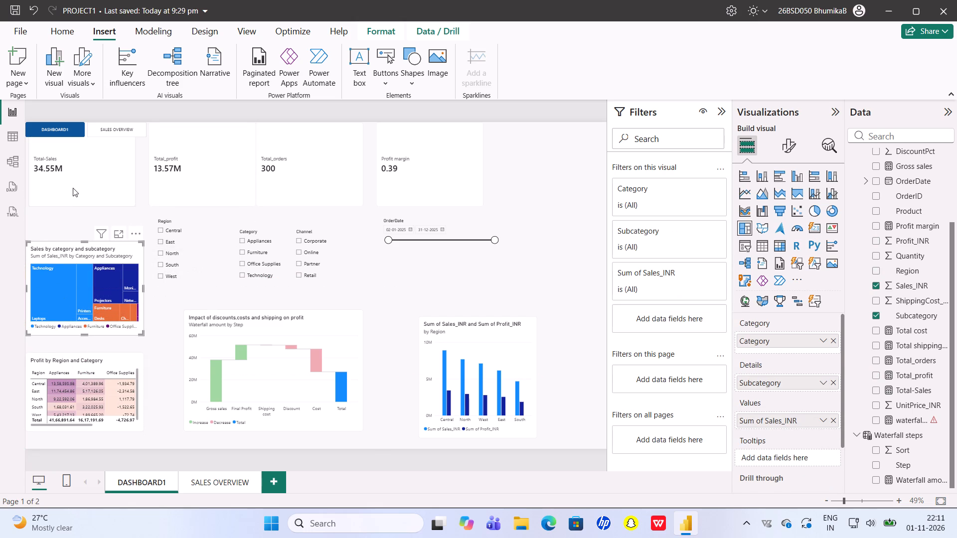
pyautogui.moveTo(73, 188); pyautogui.dragTo(75, 201)
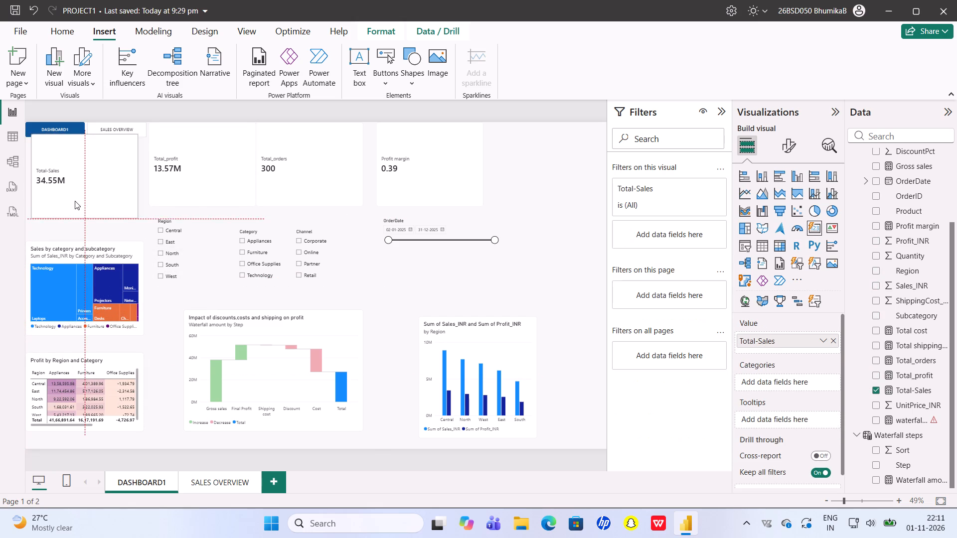
pyautogui.moveTo(75, 201); pyautogui.dragTo(61, 212)
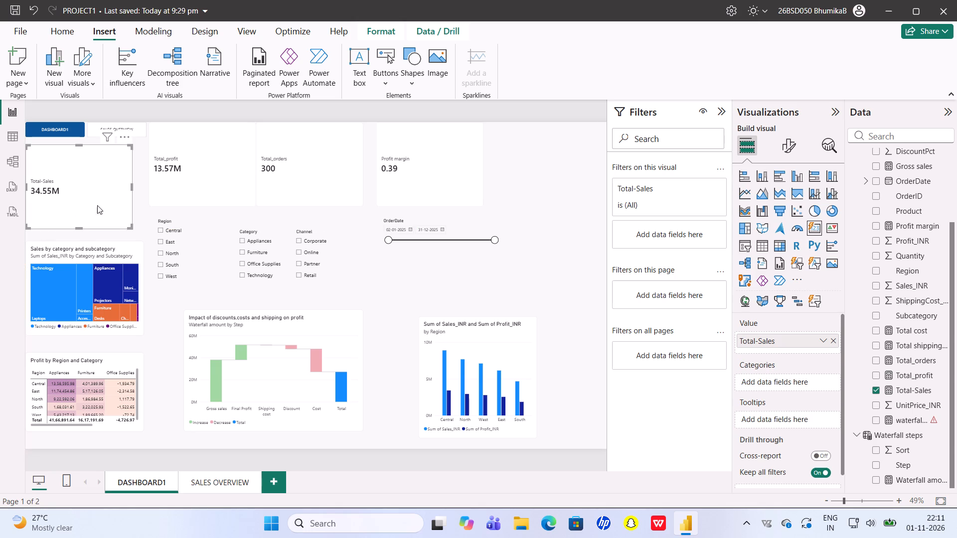
# Lower the waterfall chart to the page's bottom edge and move the Region slicer down to just above it.
pyautogui.moveTo(268, 361); pyautogui.dragTo(264, 379)
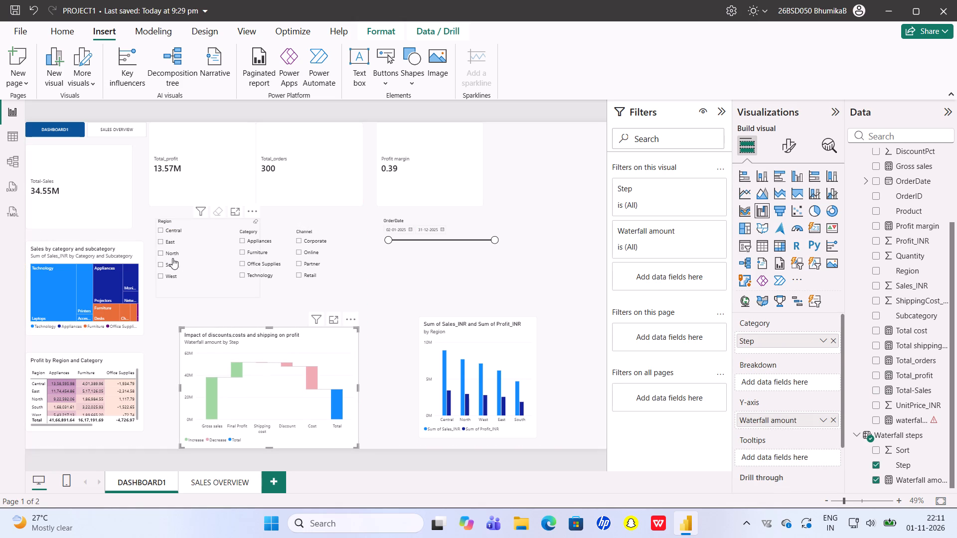
pyautogui.moveTo(199, 266); pyautogui.dragTo(196, 282)
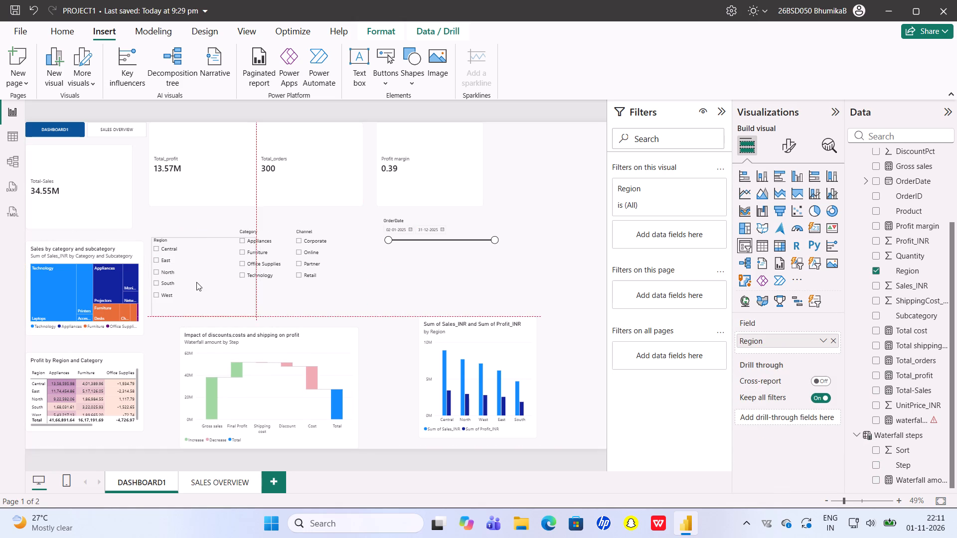
pyautogui.moveTo(196, 282); pyautogui.dragTo(197, 284)
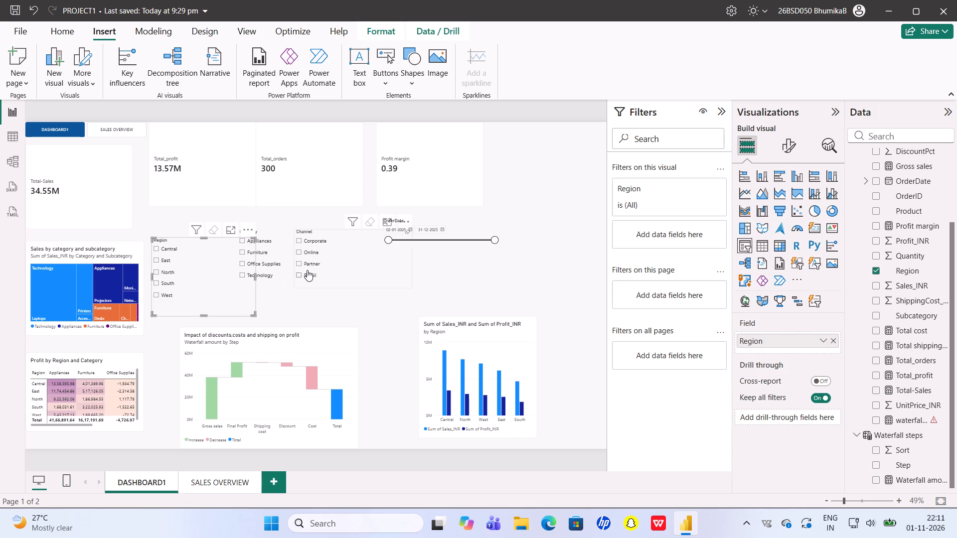
# Move the Category slicer level with the Region slicer and clear any category selected in it.
pyautogui.moveTo(270, 272); pyautogui.dragTo(282, 285)
pyautogui.click(323, 270)
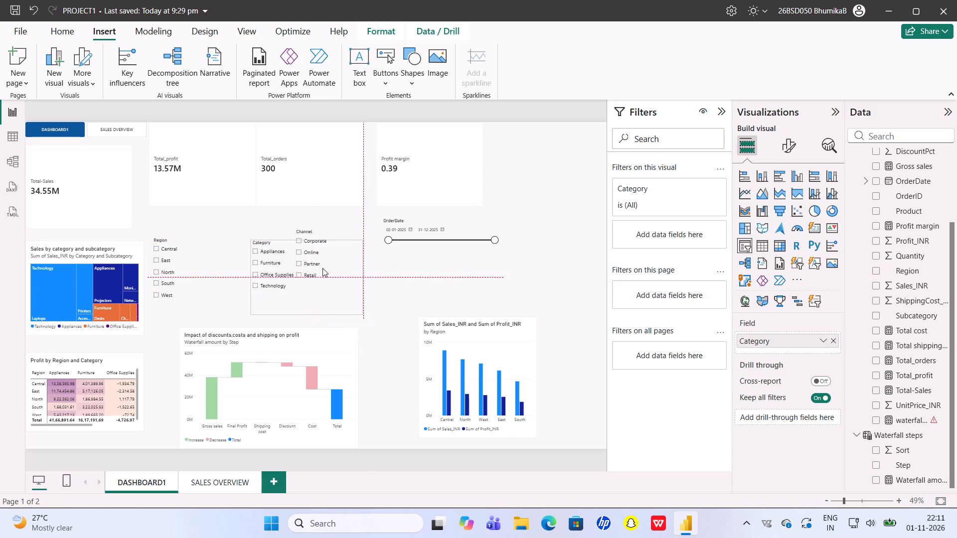
pyautogui.click(339, 257)
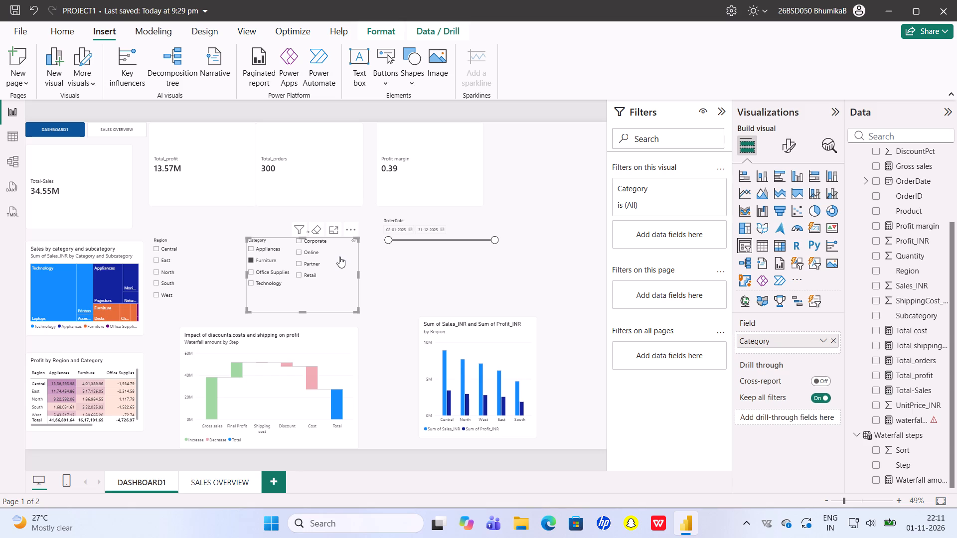
pyautogui.click(253, 256)
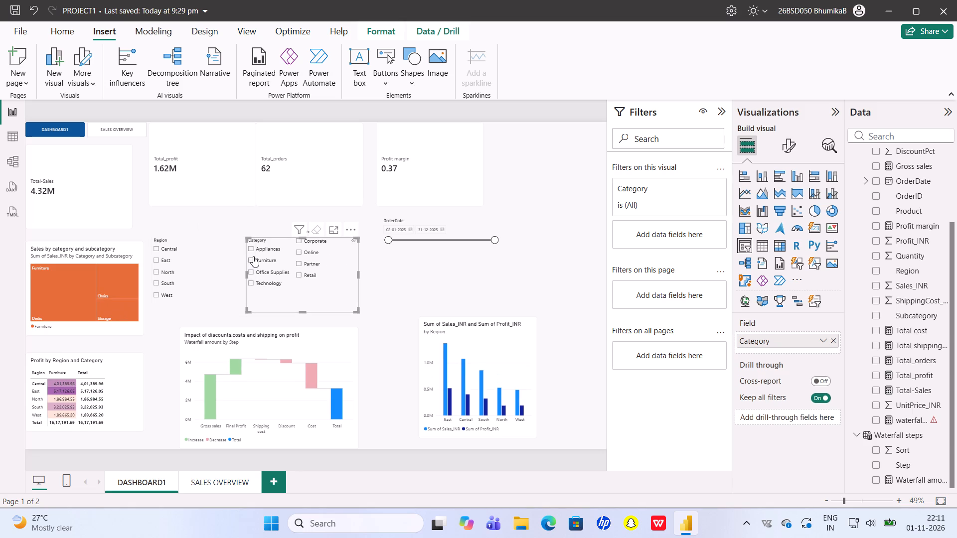
pyautogui.click(324, 253)
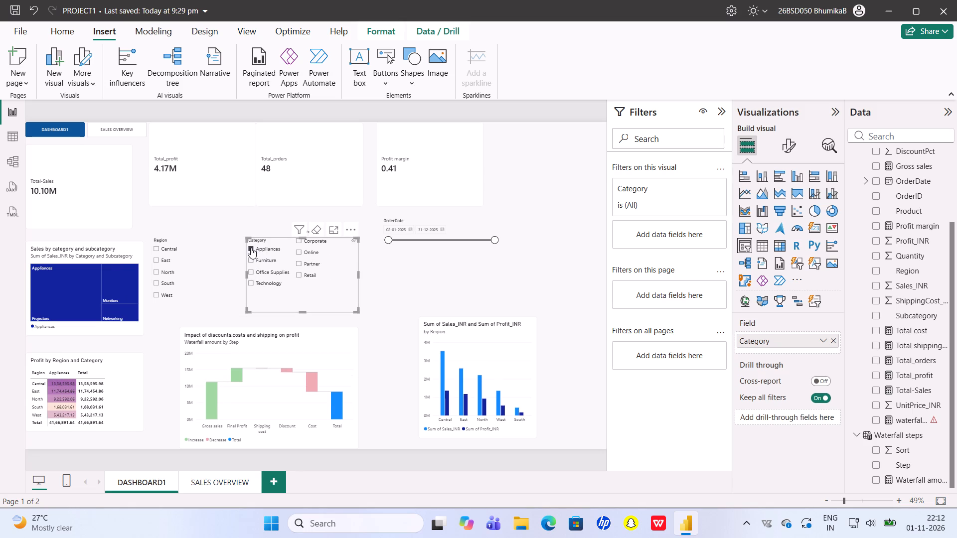
pyautogui.click(251, 248)
# Move the Channel and OrderDate slicers right and down into the row beside the Category slicer, leaving no channel selected.
pyautogui.click(405, 260)
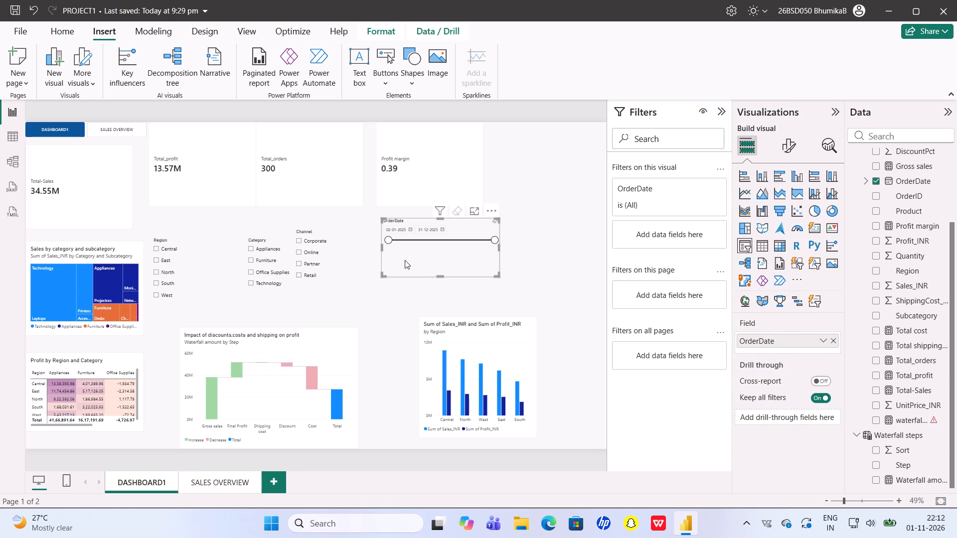
pyautogui.click(323, 262)
pyautogui.moveTo(323, 262); pyautogui.dragTo(351, 278)
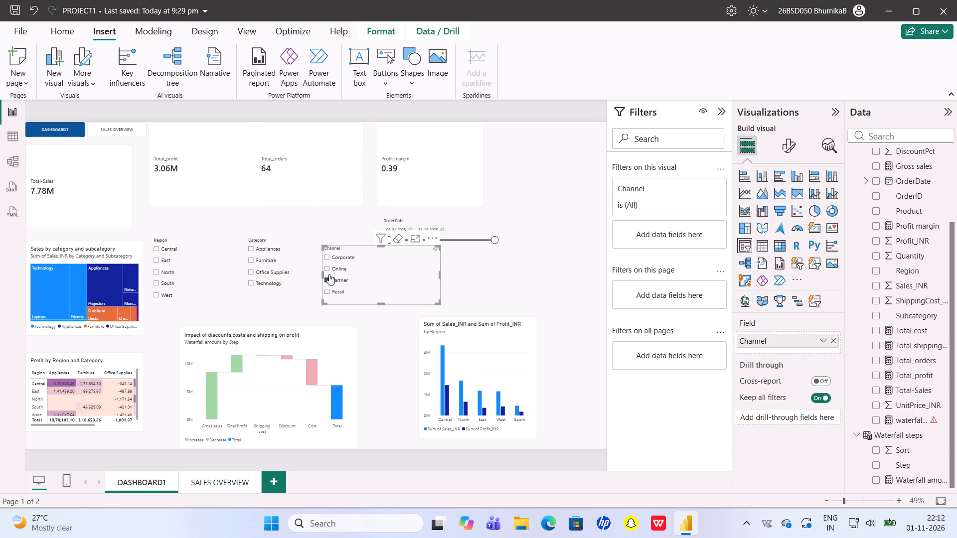
pyautogui.click(325, 276)
pyautogui.click(478, 224)
pyautogui.moveTo(478, 224); pyautogui.dragTo(486, 225)
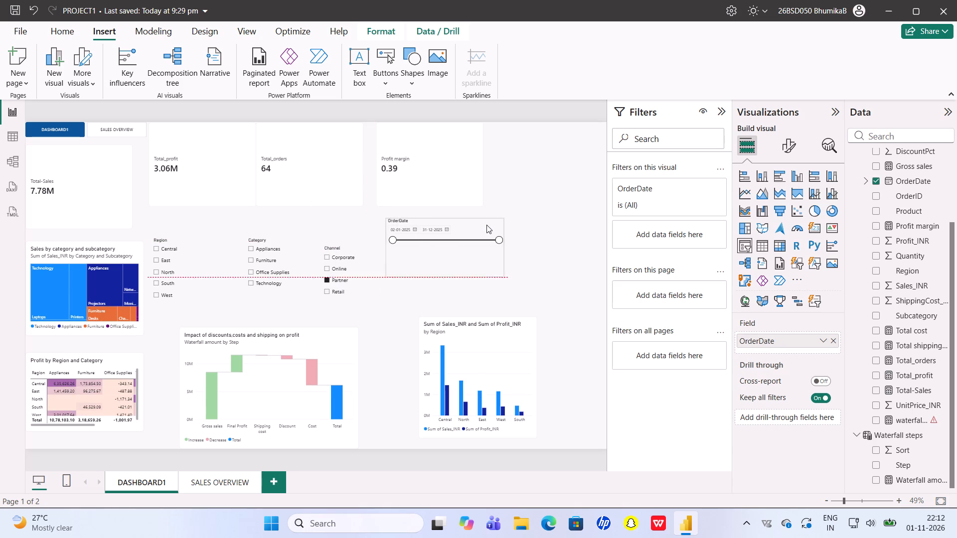
pyautogui.moveTo(486, 225); pyautogui.dragTo(505, 240)
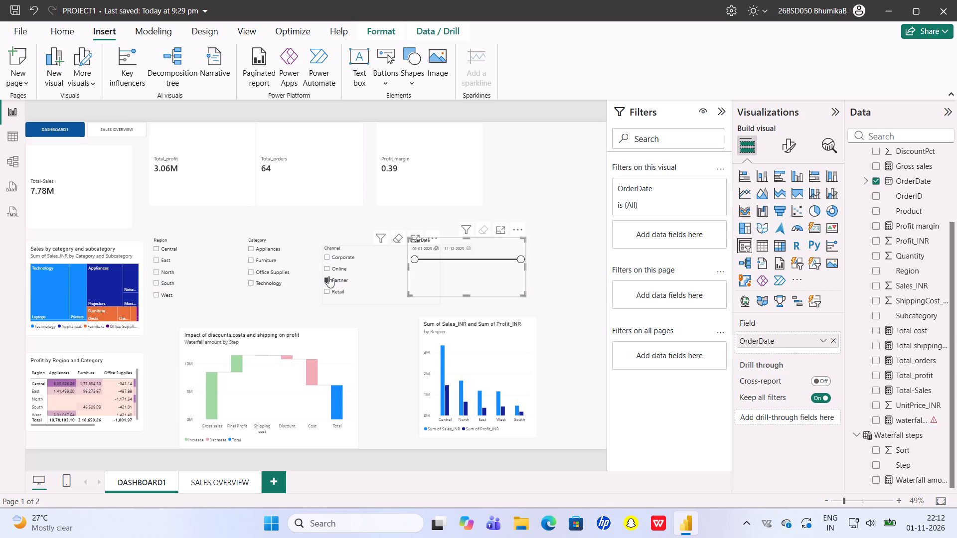
pyautogui.click(325, 279)
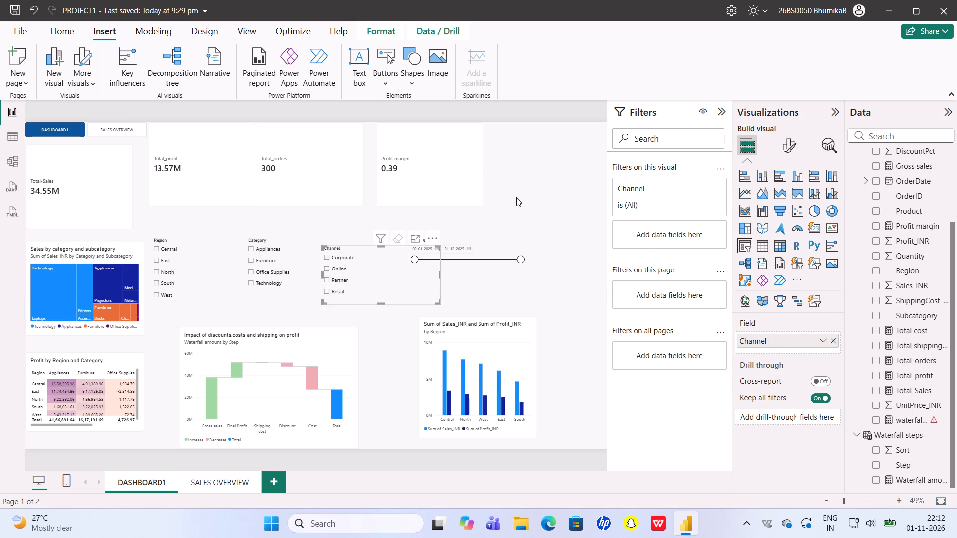
pyautogui.click(516, 197)
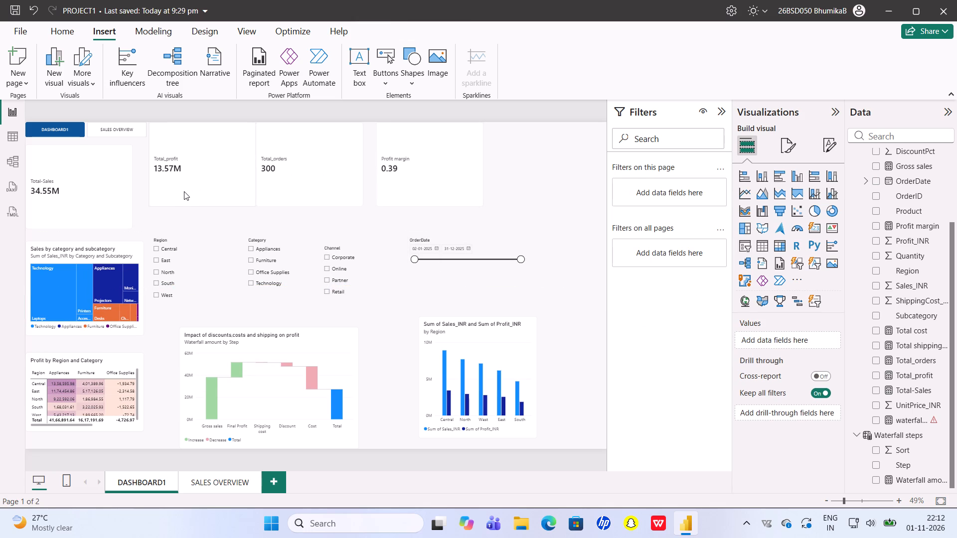
# Move the Total_profit, Total_orders and Profit margin cards into one evenly spaced row level with the Total-Sales card.
pyautogui.moveTo(184, 191); pyautogui.dragTo(177, 213)
pyautogui.moveTo(276, 190); pyautogui.dragTo(276, 200)
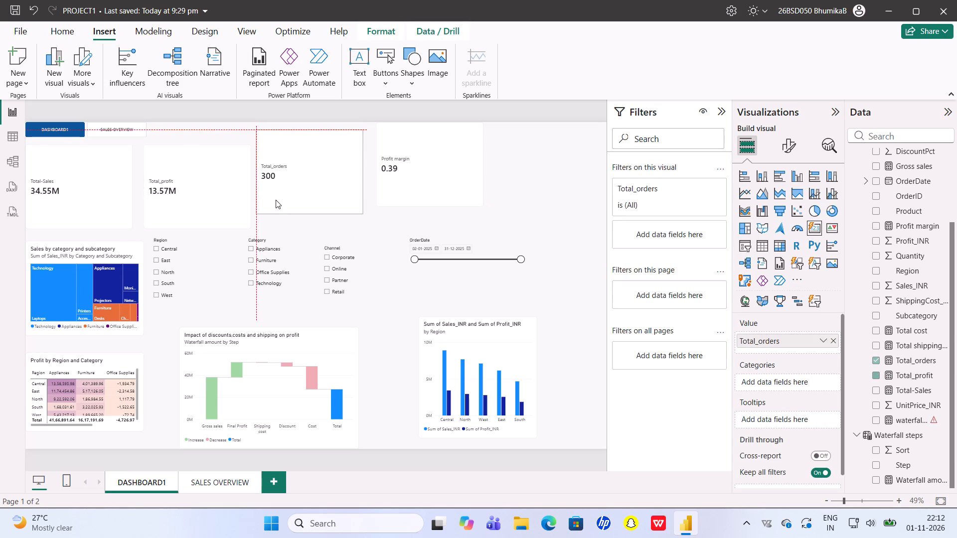
pyautogui.moveTo(276, 200); pyautogui.dragTo(275, 209)
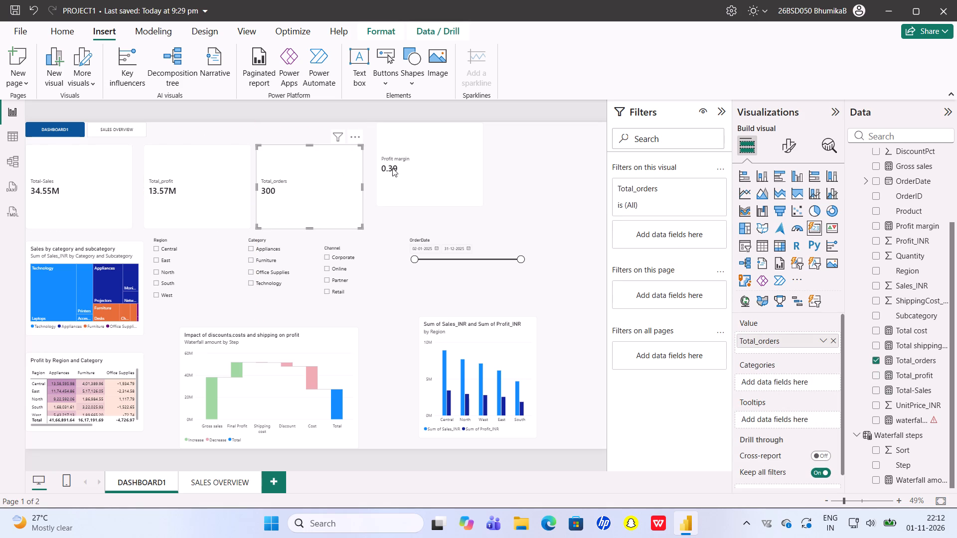
pyautogui.moveTo(399, 178); pyautogui.dragTo(399, 195)
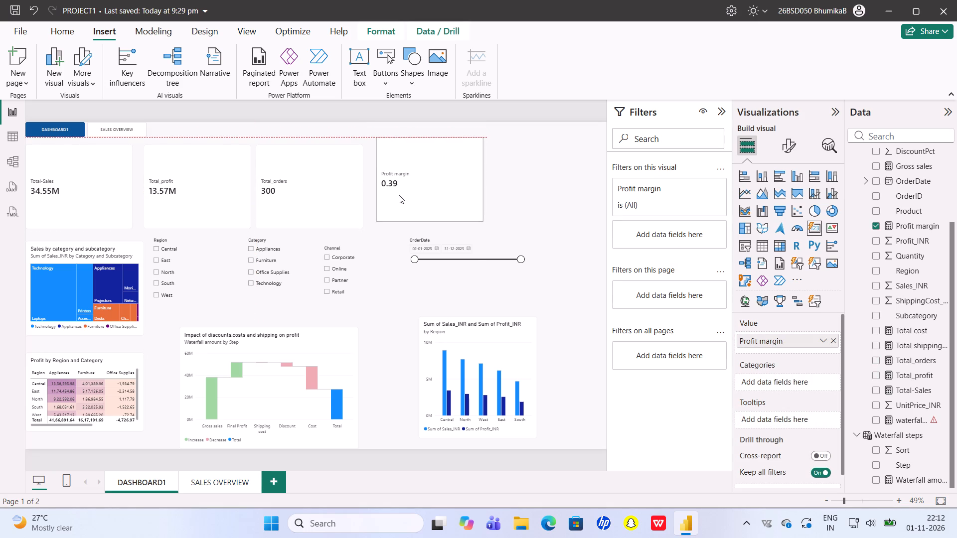
pyautogui.moveTo(399, 195); pyautogui.dragTo(397, 200)
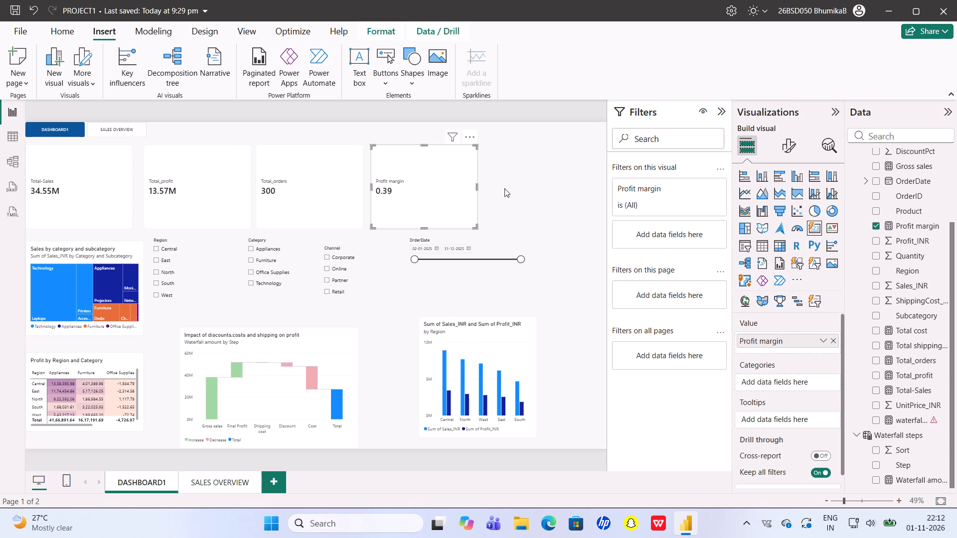
pyautogui.click(504, 188)
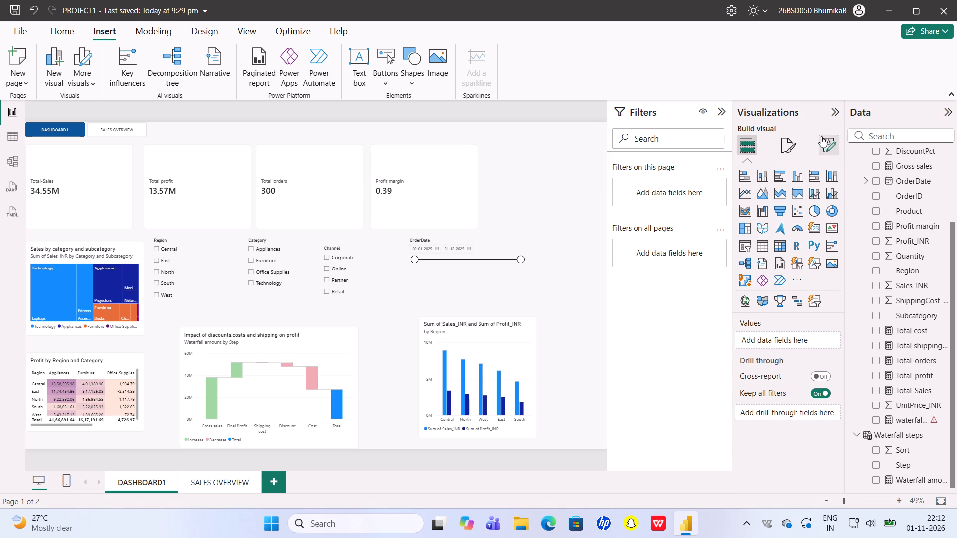
# Try the lightest orange and pink theme tints as DASHBOARD1's canvas background color, and settle on the lightest red tint.
pyautogui.click(794, 139)
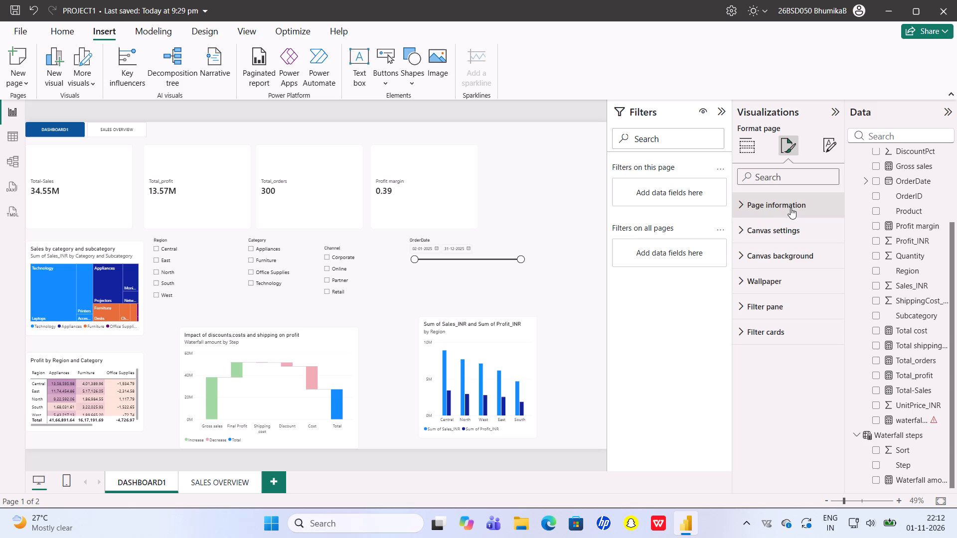
pyautogui.click(791, 208)
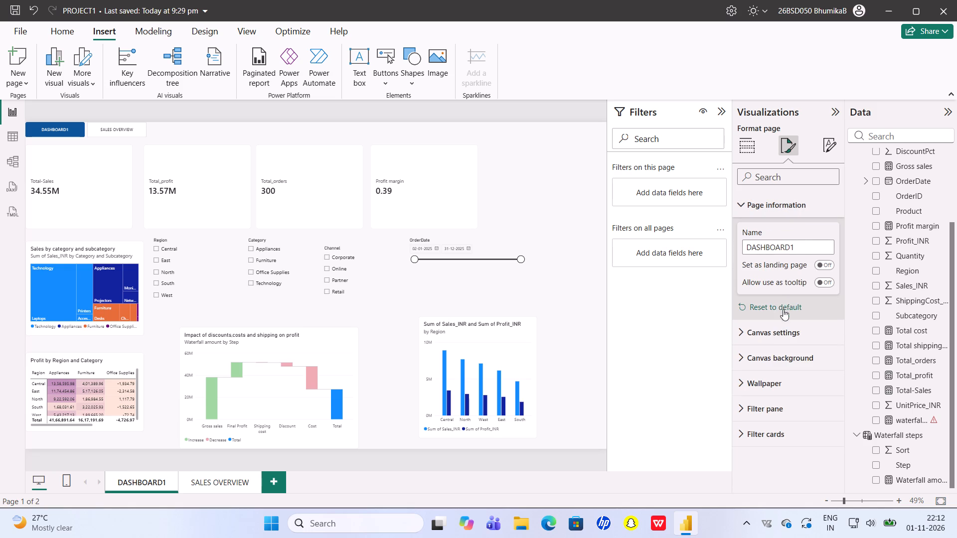
pyautogui.click(779, 332)
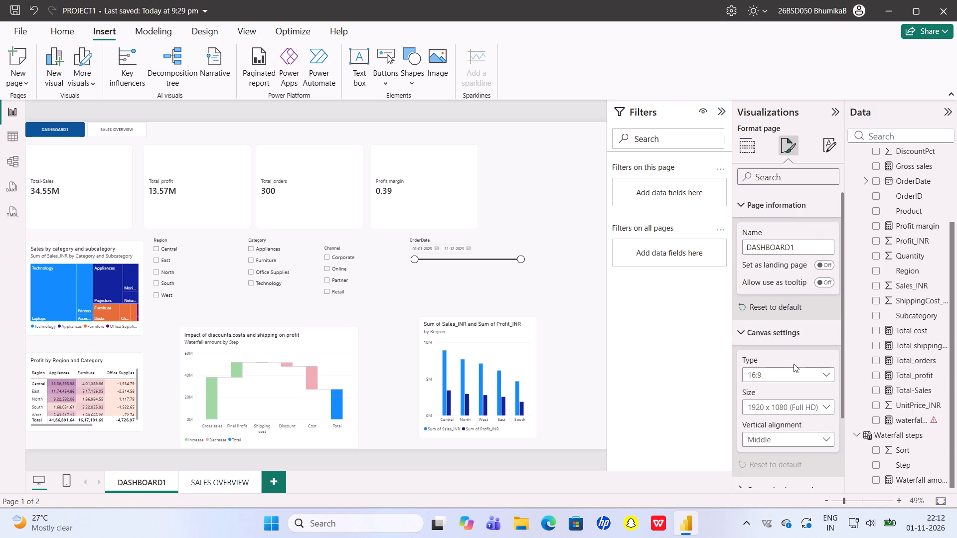
pyautogui.click(751, 334)
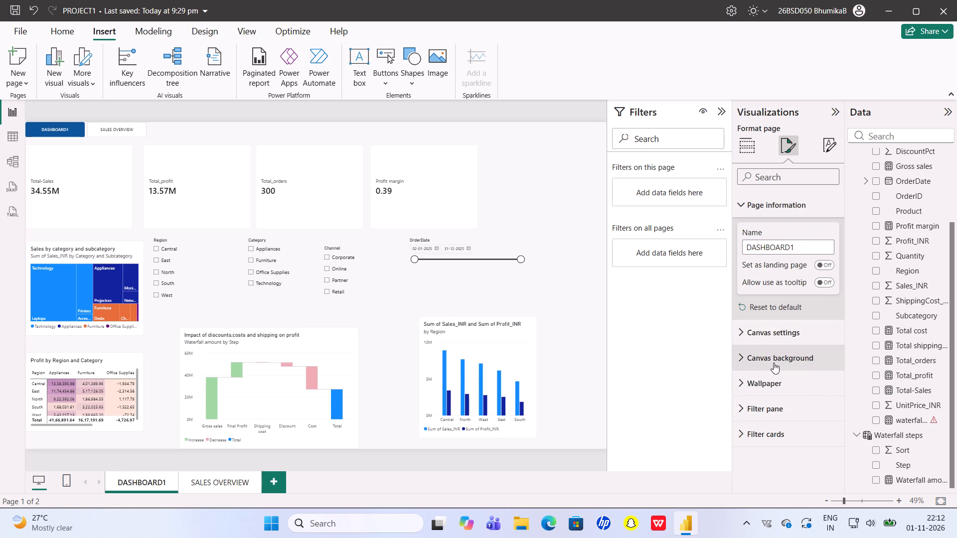
pyautogui.click(794, 354)
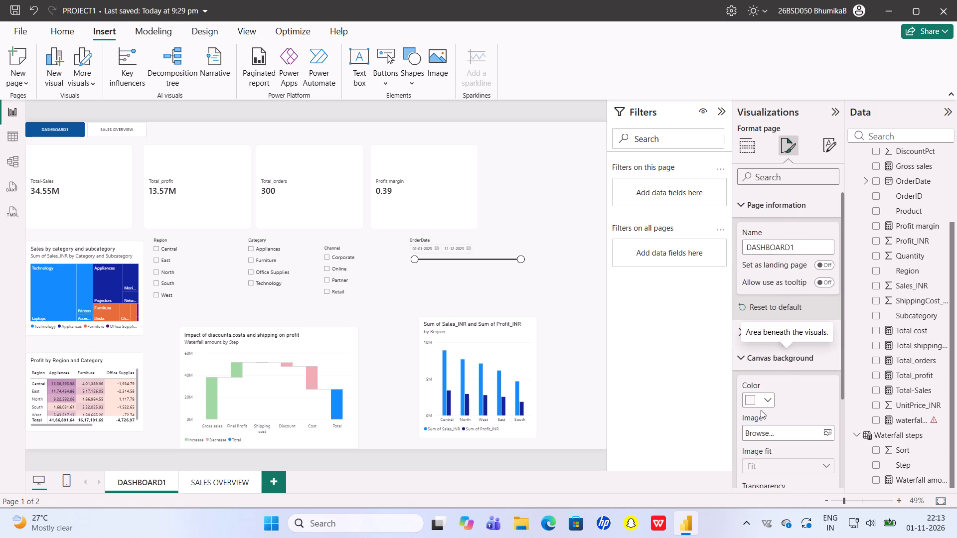
pyautogui.click(768, 403)
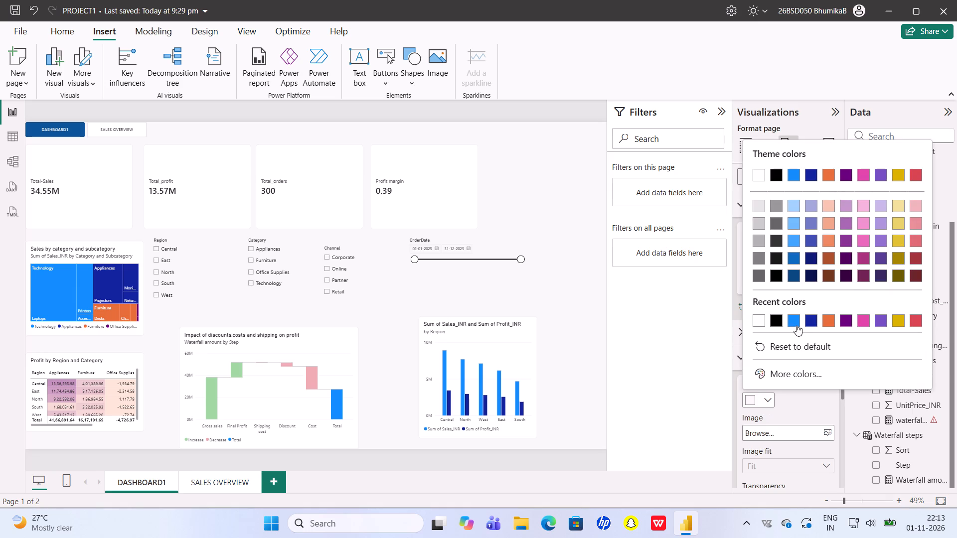
pyautogui.click(832, 204)
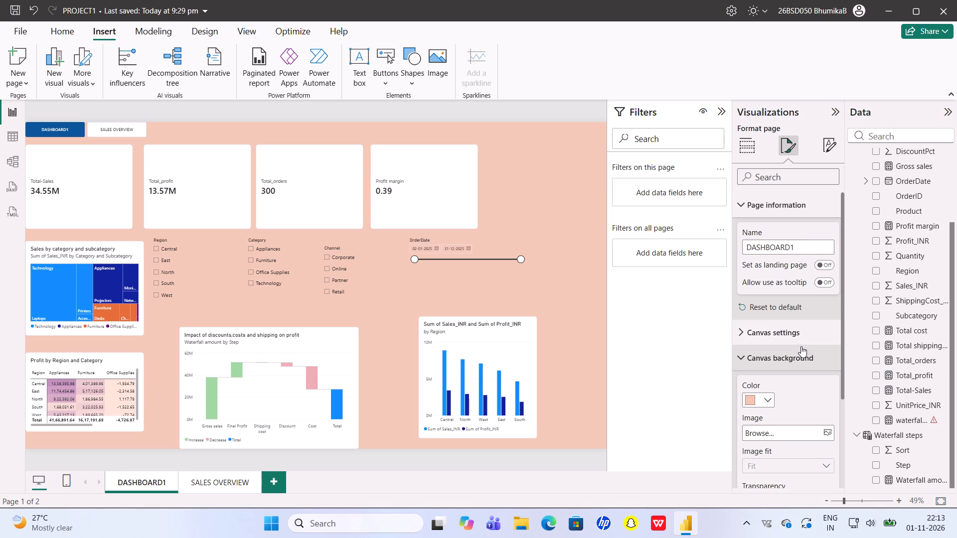
pyautogui.click(726, 328)
pyautogui.click(695, 330)
pyautogui.click(763, 398)
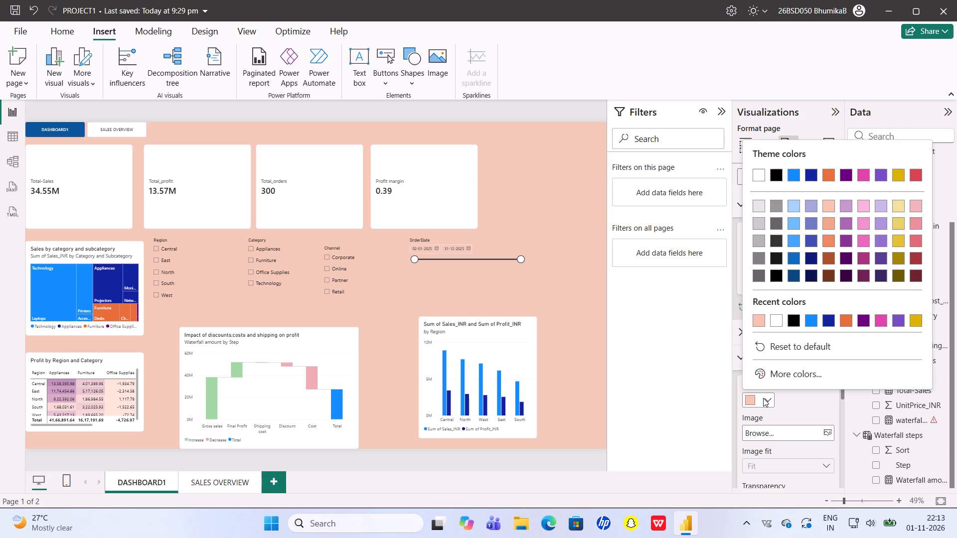
pyautogui.click(861, 203)
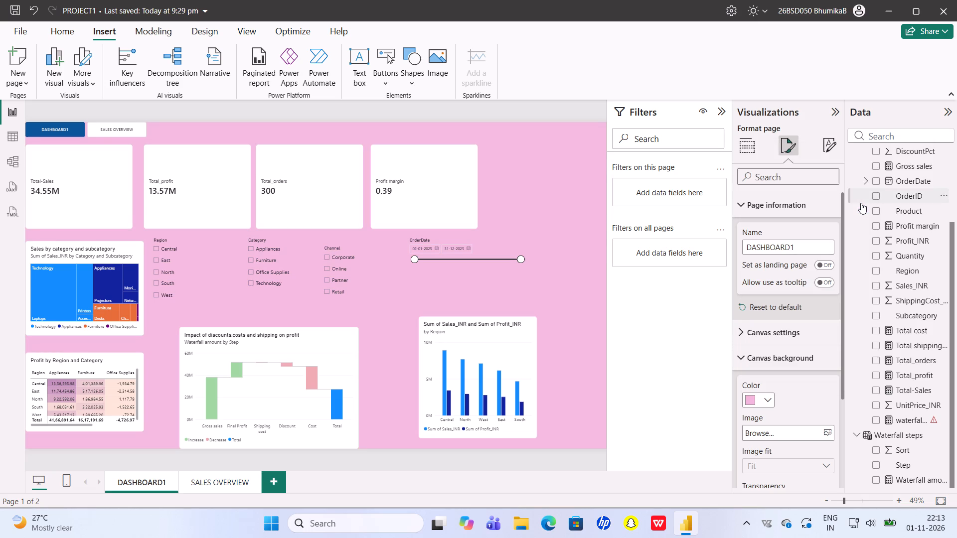
pyautogui.click(762, 398)
pyautogui.click(915, 207)
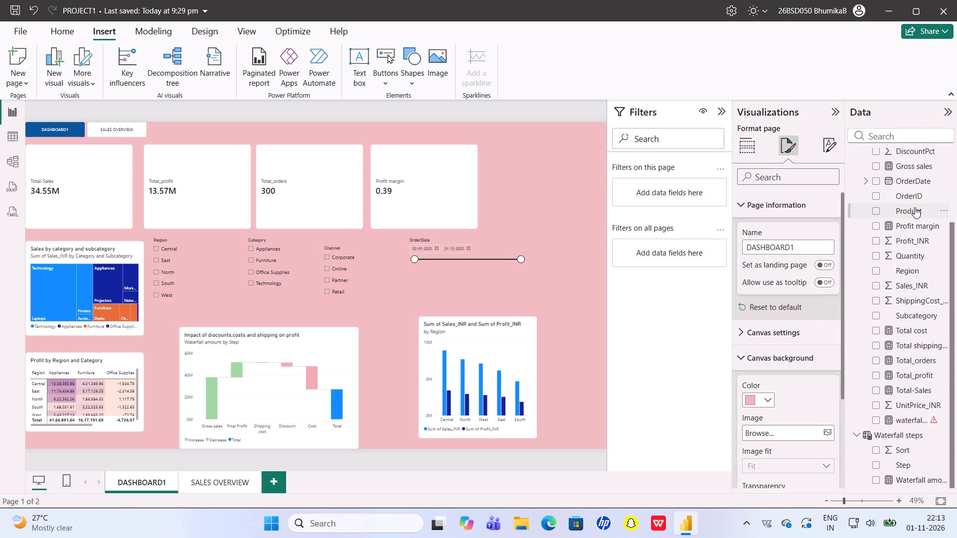
pyautogui.click(649, 370)
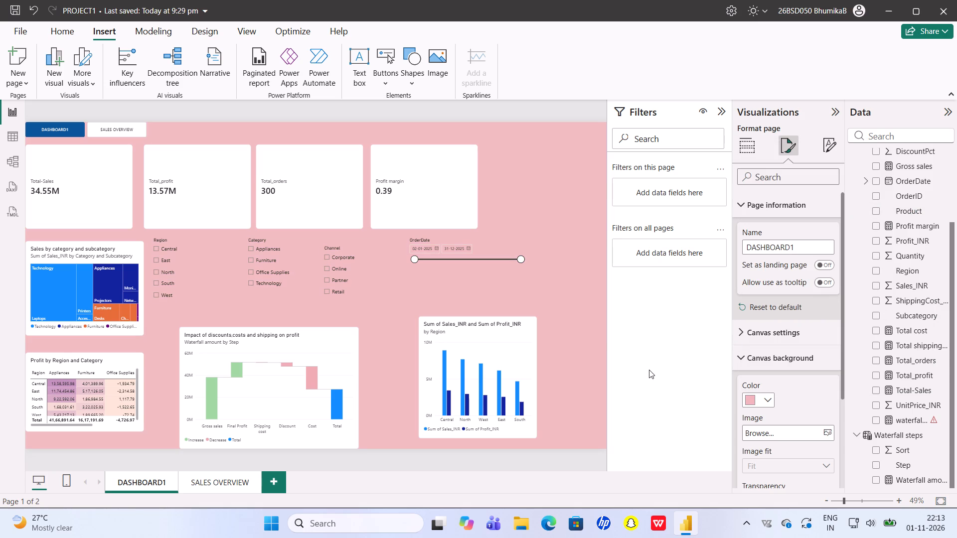
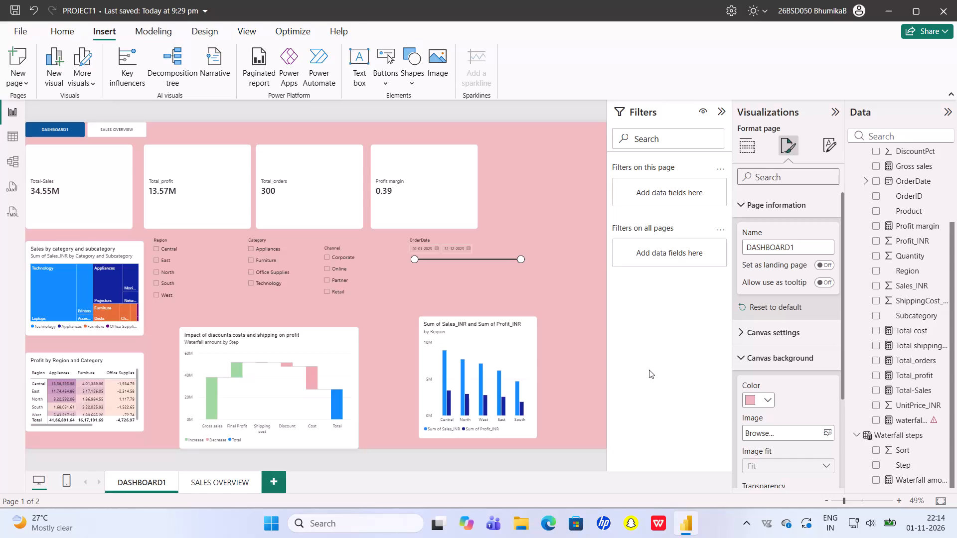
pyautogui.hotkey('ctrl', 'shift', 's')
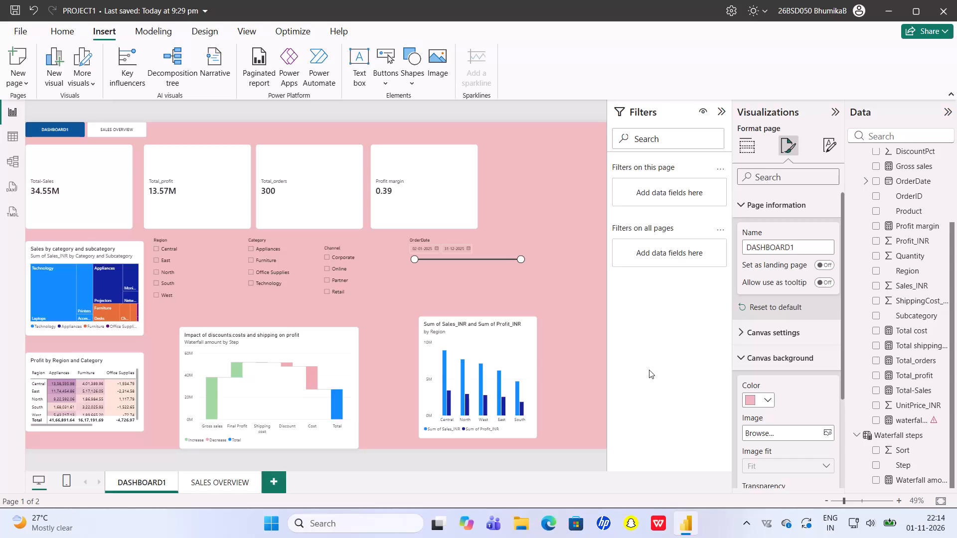
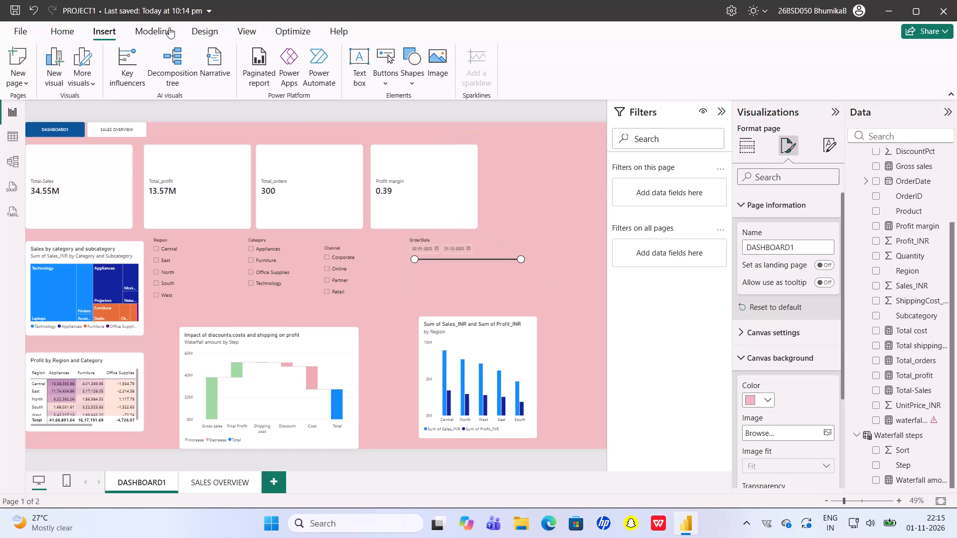
# Save a copy of the report as DASHBOARD1 in the OneDrive My Files folder, as a Power BI Desktop file.
pyautogui.click(15, 30)
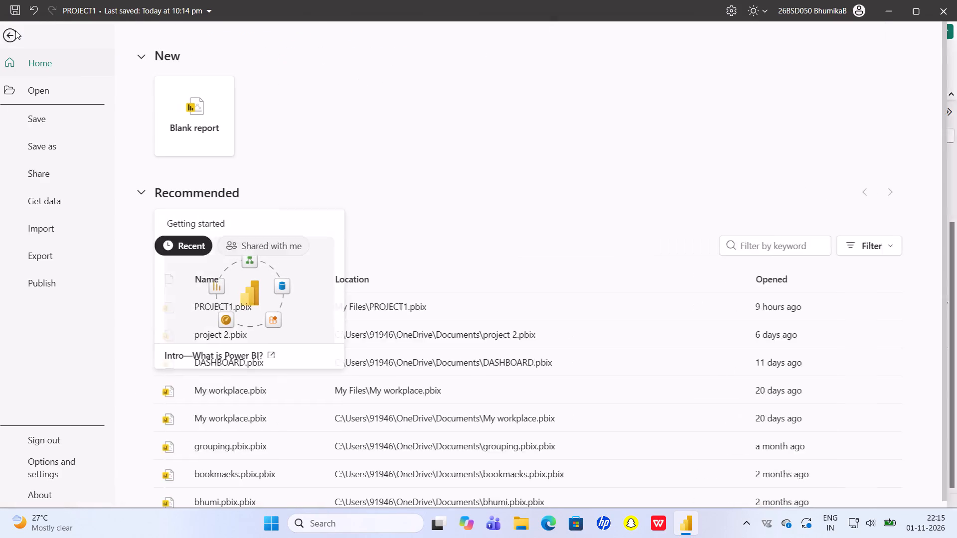
pyautogui.click(70, 150)
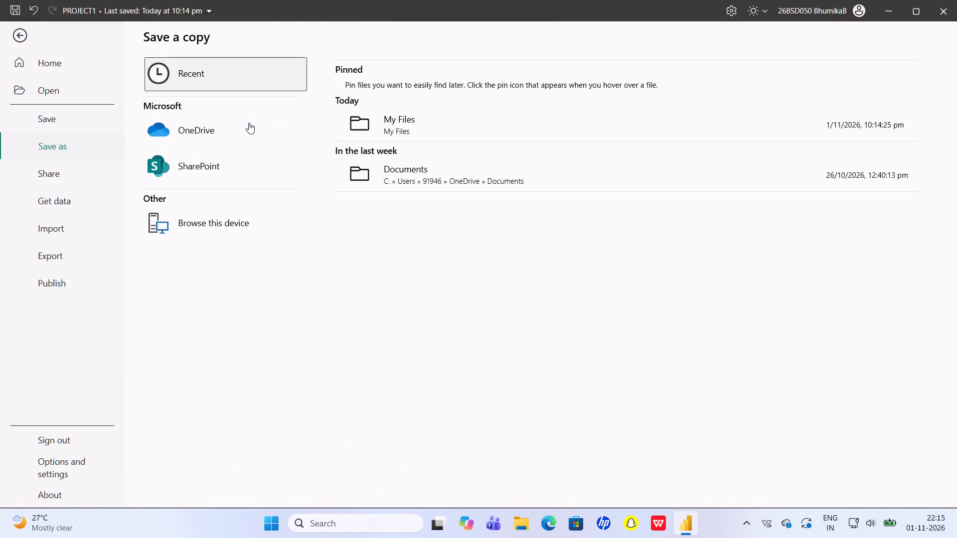
pyautogui.doubleClick(437, 135)
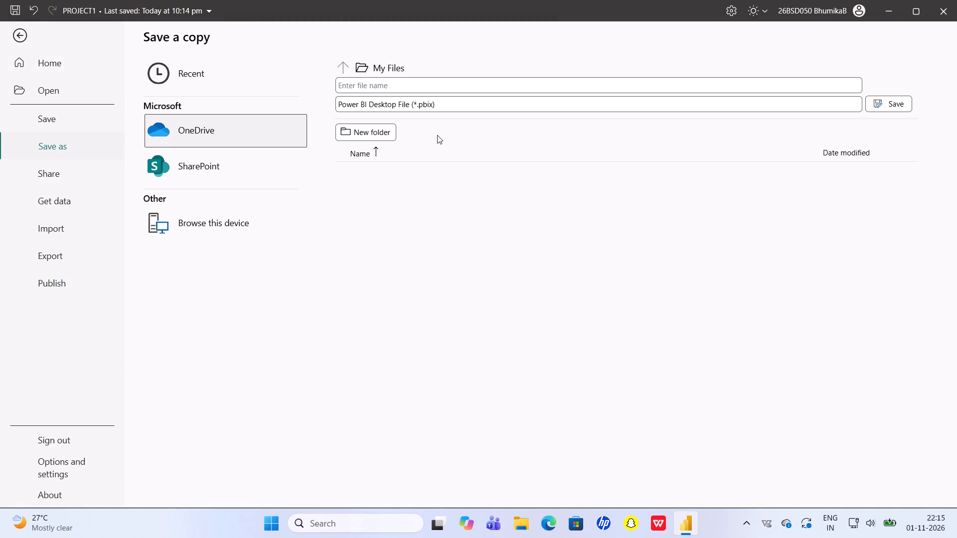
pyautogui.click(430, 83)
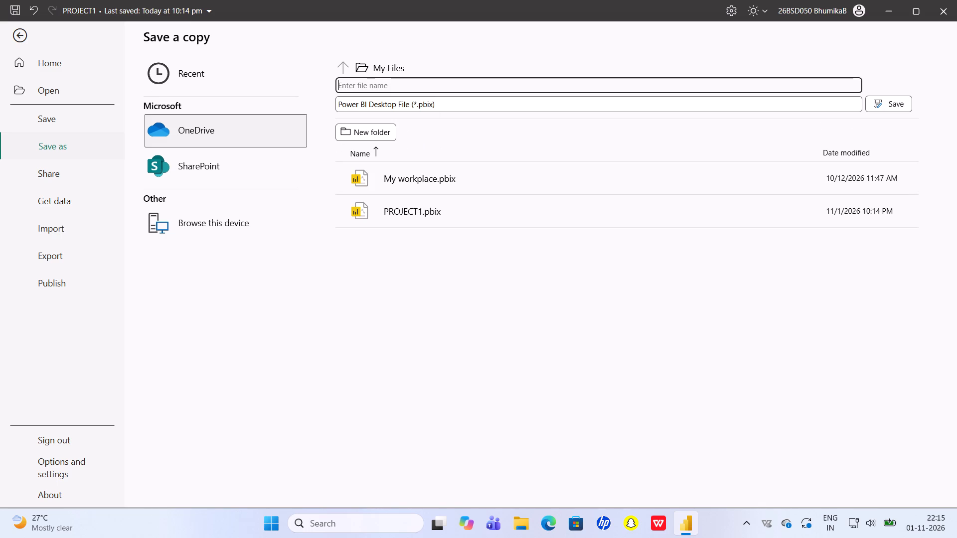
pyautogui.write('DASGBOARD')
pyautogui.press('BackSpace')
pyautogui.press('BackSpace')
pyautogui.press('BackSpace')
pyautogui.press('BackSpace')
pyautogui.press('BackSpace')
pyautogui.press('BackSpace')
pyautogui.write('HBOARD')
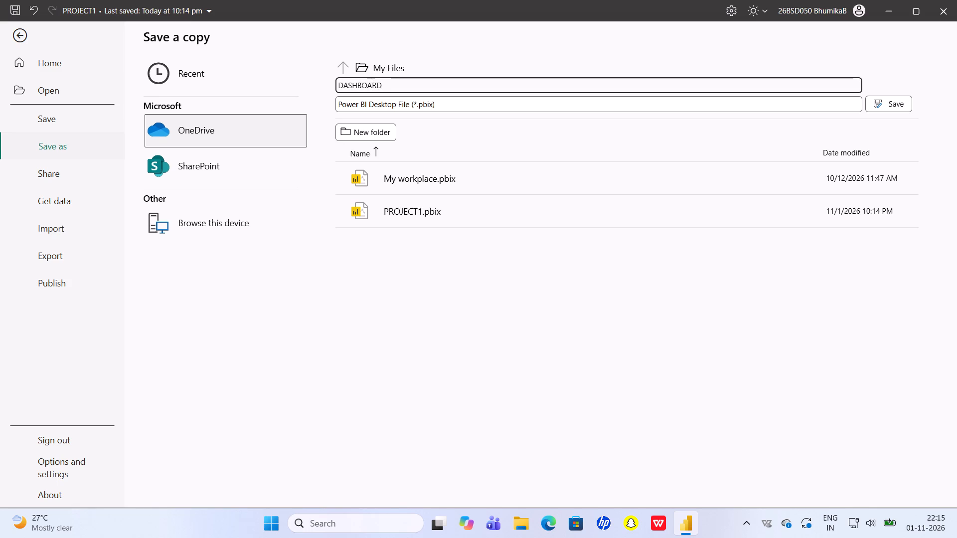
pyautogui.press('1')
pyautogui.click(892, 105)
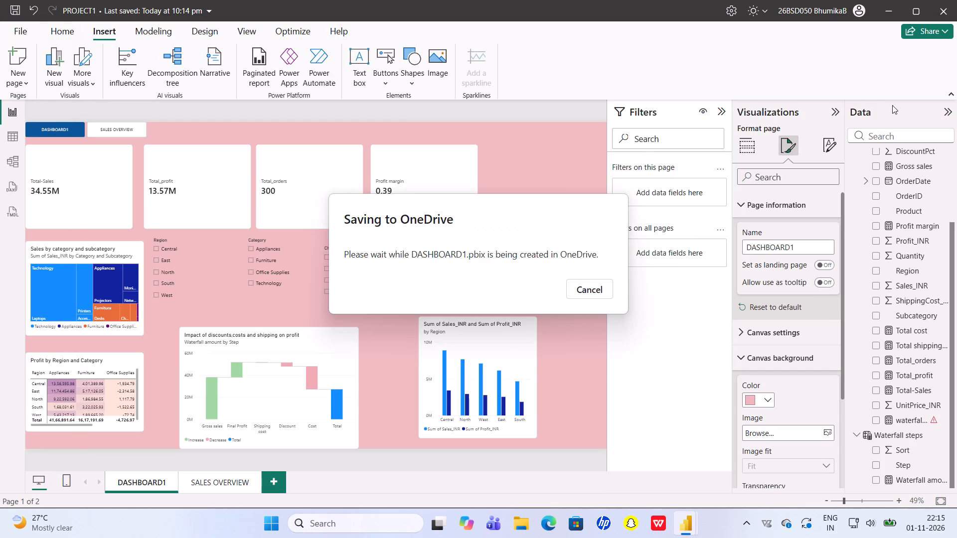
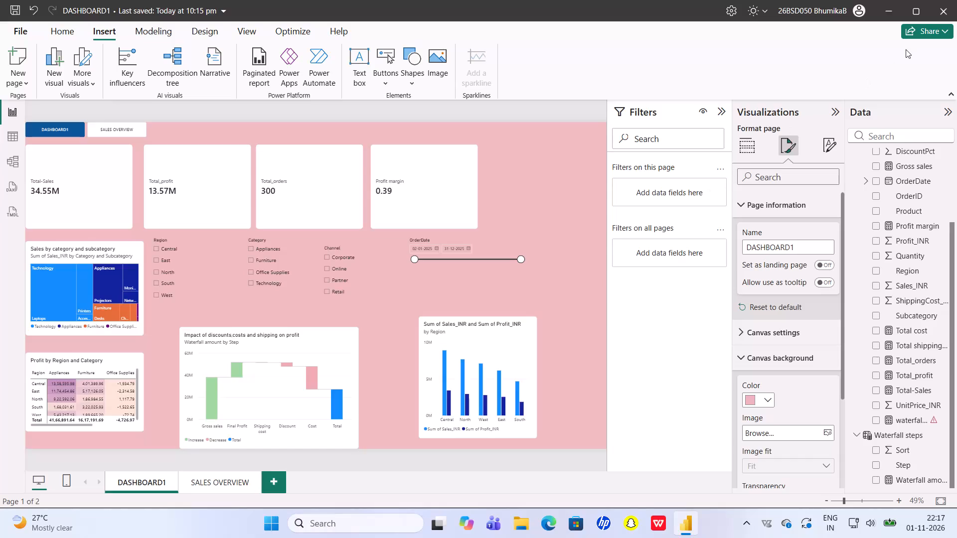
# Close the saved DASHBOARD1 report and exit Power BI Desktop.
pyautogui.click(950, 0)
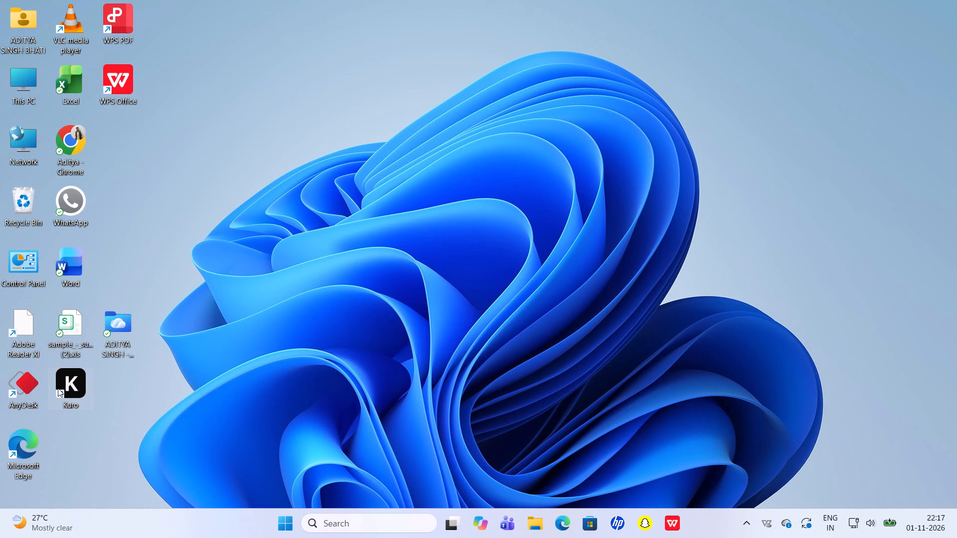
# Launch the Kuro application from the desktop.
pyautogui.doubleClick(75, 385)
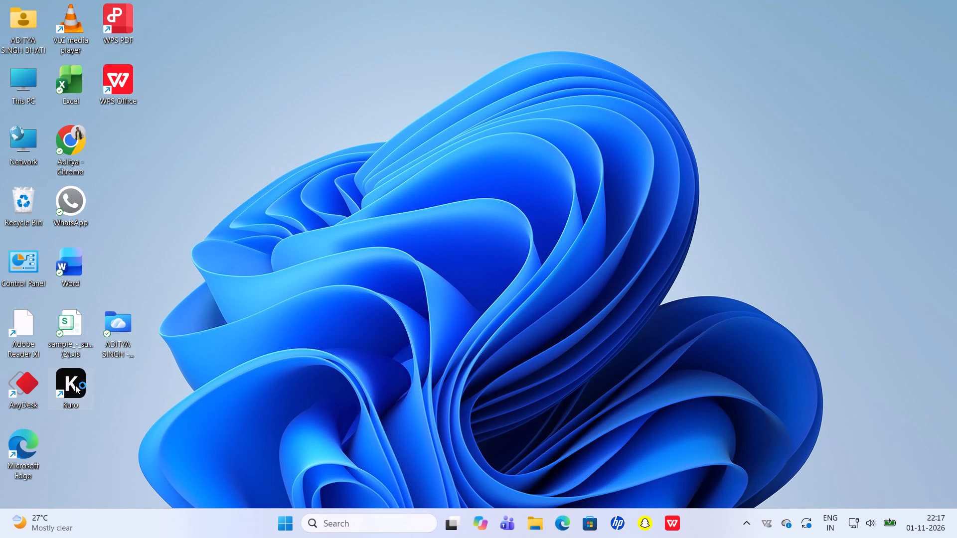